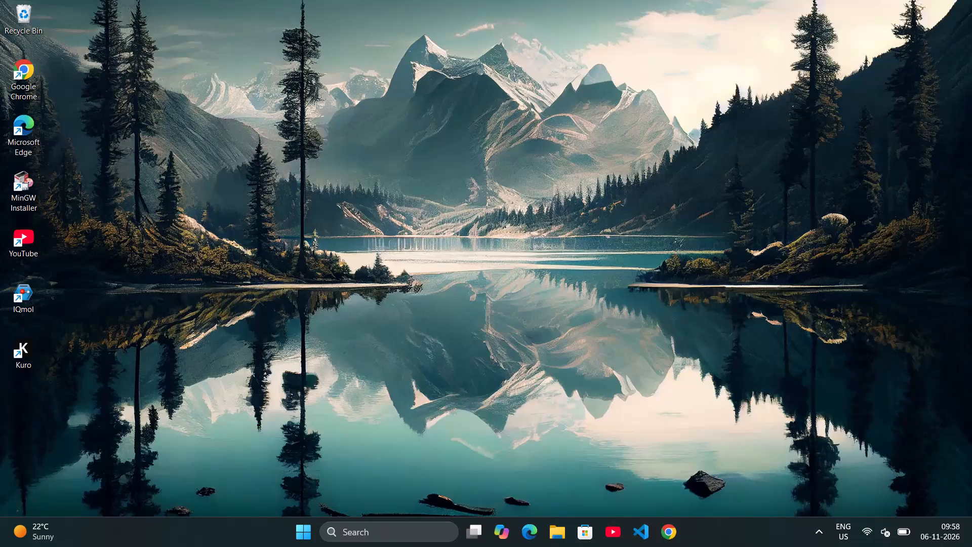
Switch to Google Chrome, search the web for Canva and open the "Log into your Canva account" result.
{"action": "left_click", "coordinate": [673, 536]}
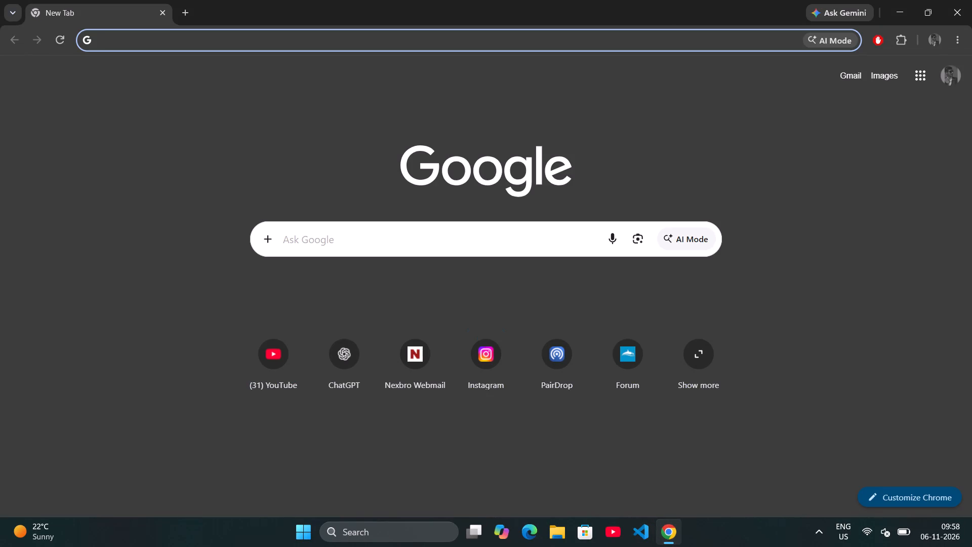
{"action": "left_click", "coordinate": [257, 45]}
{"action": "type", "text": "canva"}
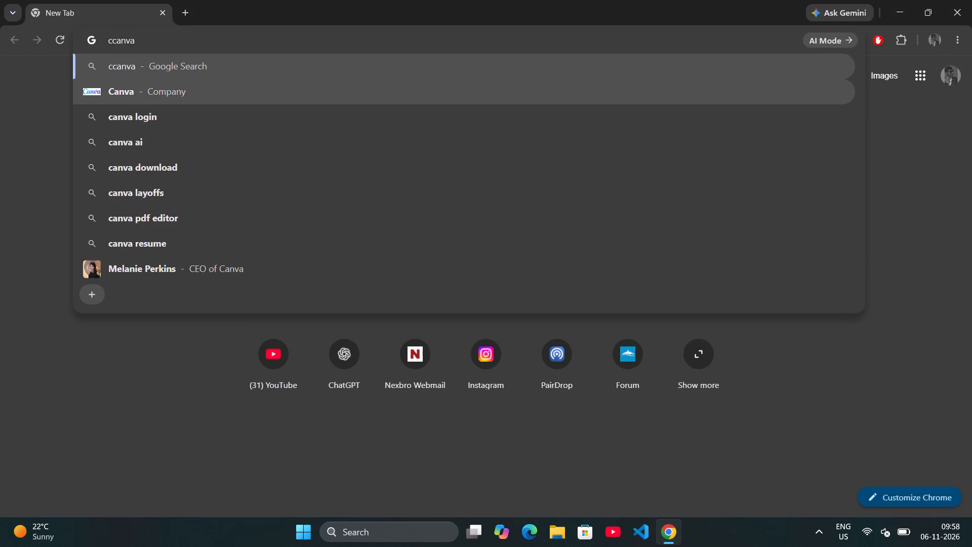
{"action": "left_click", "coordinate": [269, 99]}
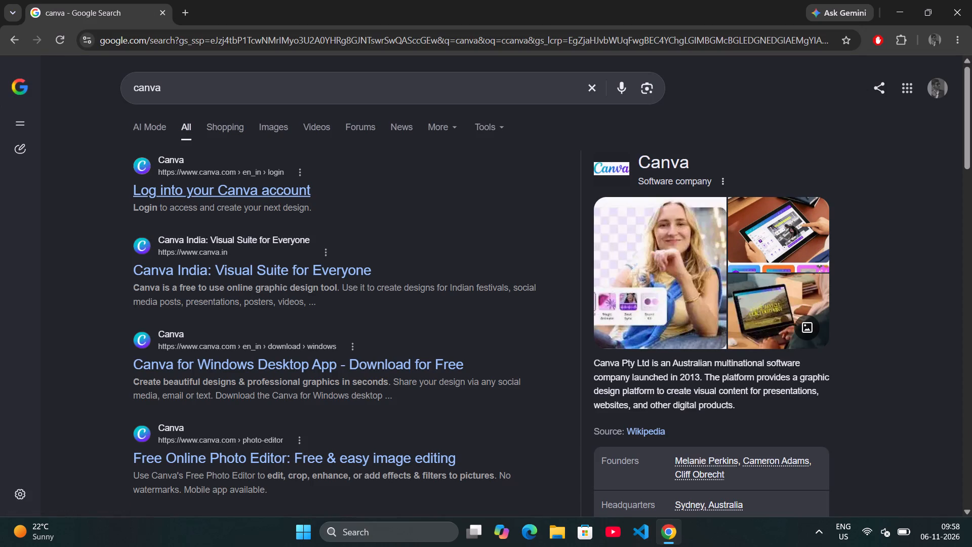
{"action": "left_click", "coordinate": [260, 185]}
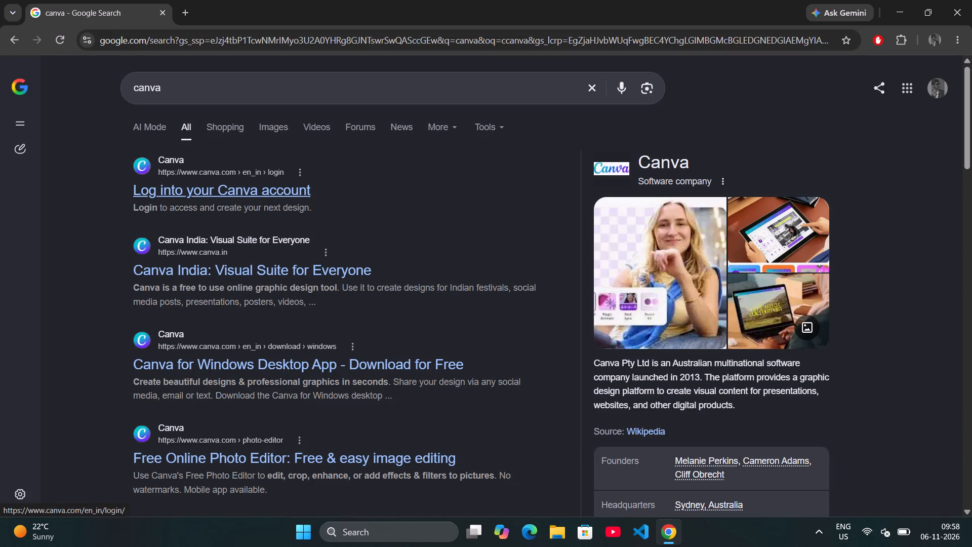
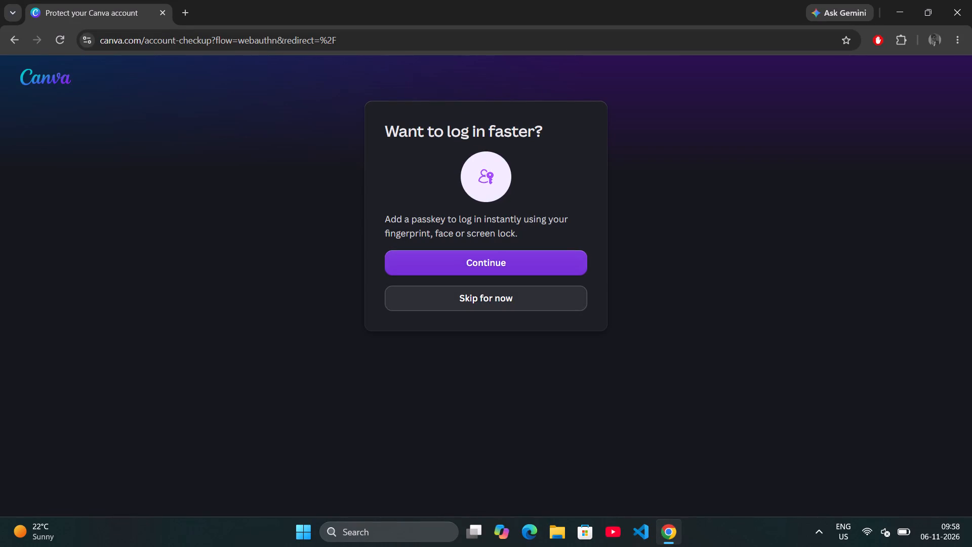
Skip adding a passkey and dismiss the Canva Business trial offer to reach the home page.
{"action": "left_click", "coordinate": [499, 292]}
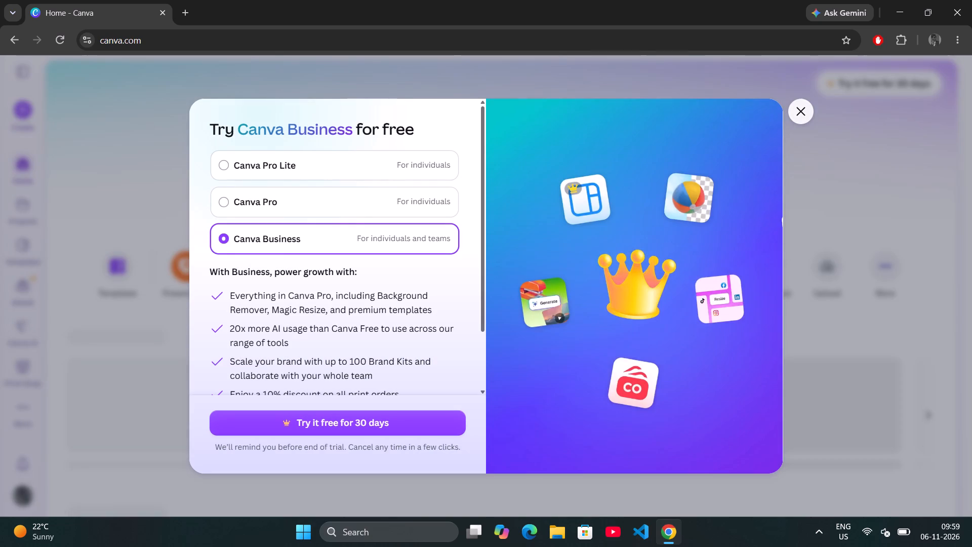
{"action": "left_click", "coordinate": [800, 107]}
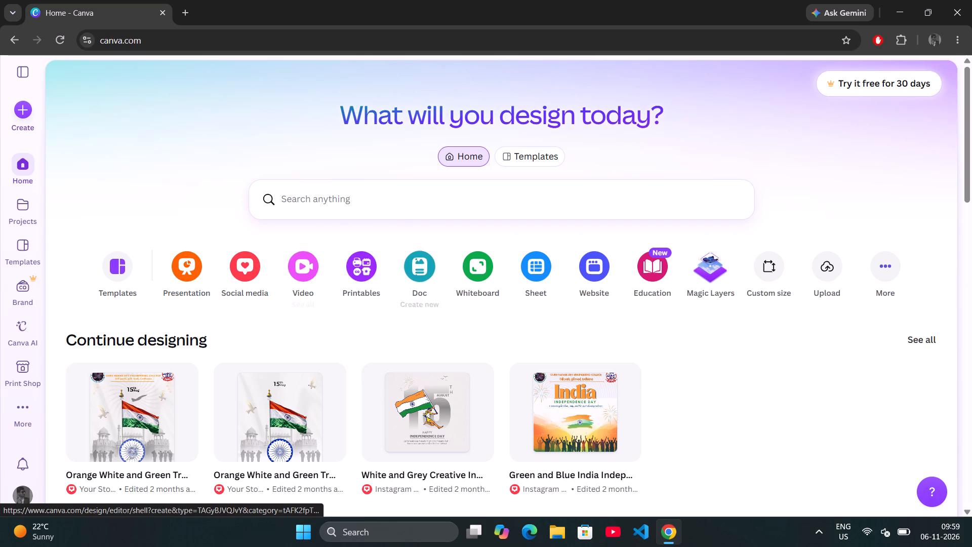
Look through the recent designs and the suggested templates under "Templates for you" on the home page.
{"action": "scroll", "coordinate": [277, 392], "scroll_direction": "down", "scroll_amount": 1}
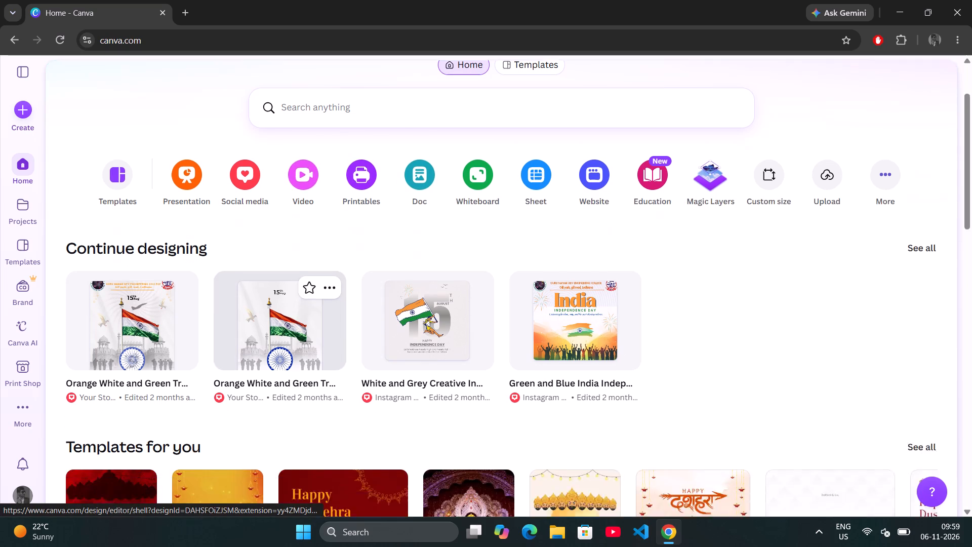
{"action": "scroll", "coordinate": [277, 392], "scroll_direction": "down", "scroll_amount": 3}
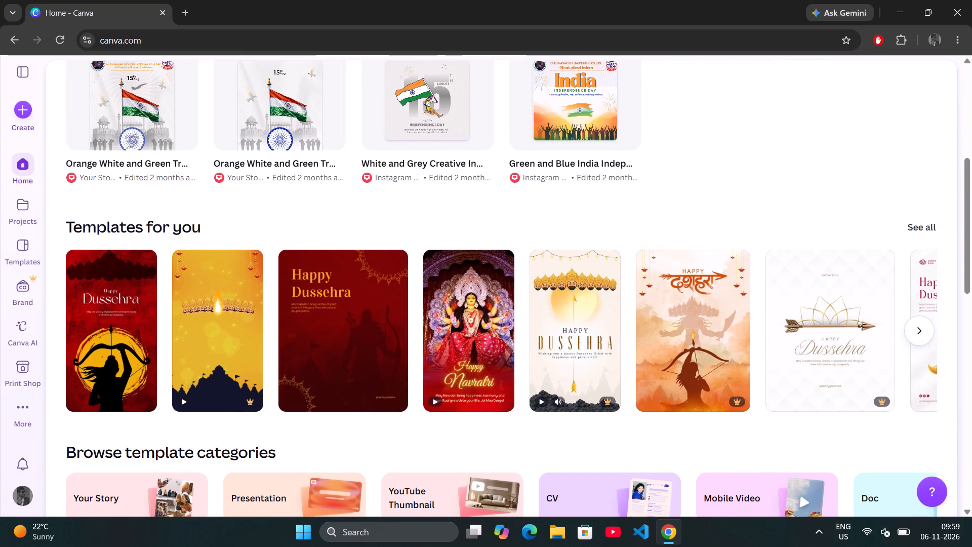
{"action": "scroll", "coordinate": [277, 392], "scroll_direction": "down", "scroll_amount": 2}
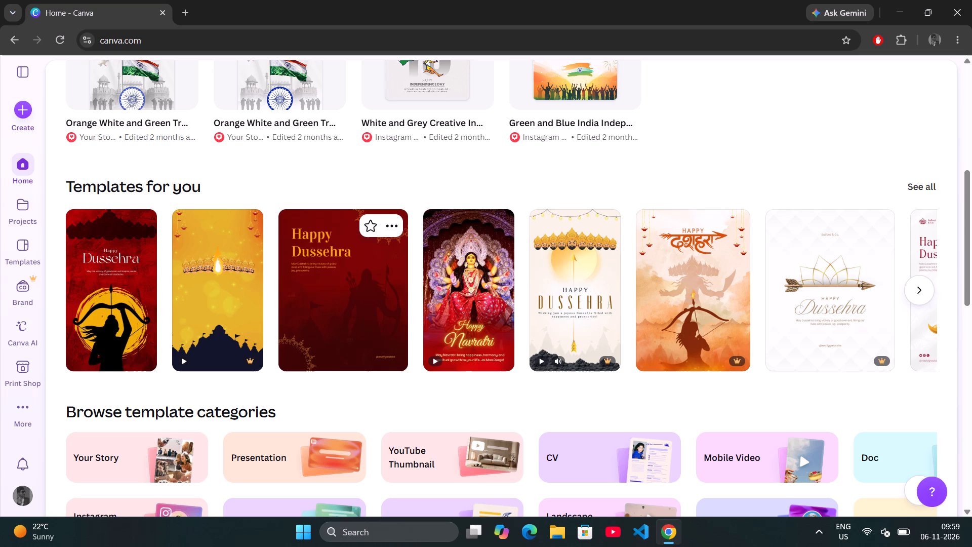
{"action": "scroll", "coordinate": [485, 300], "scroll_direction": "left", "scroll_amount": 5}
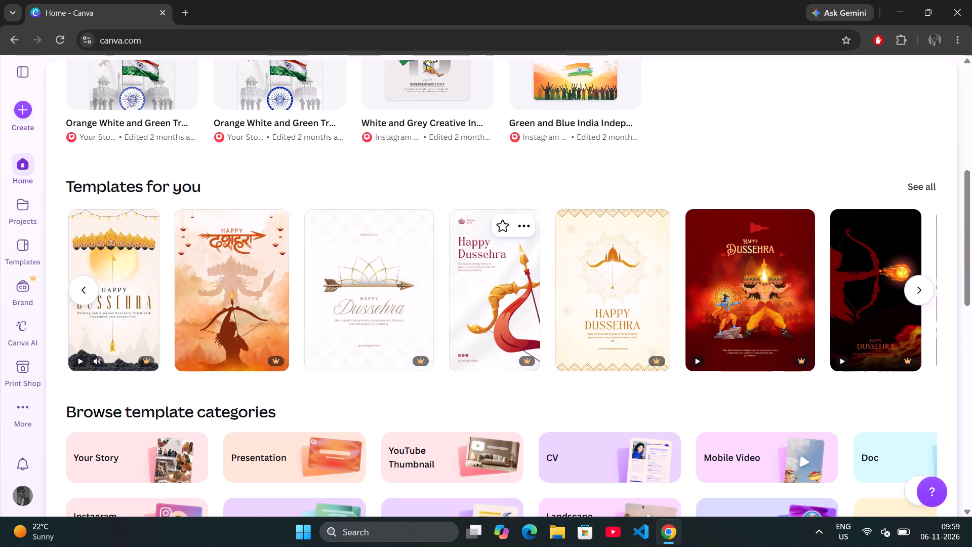
{"action": "scroll", "coordinate": [485, 300], "scroll_direction": "left", "scroll_amount": 2}
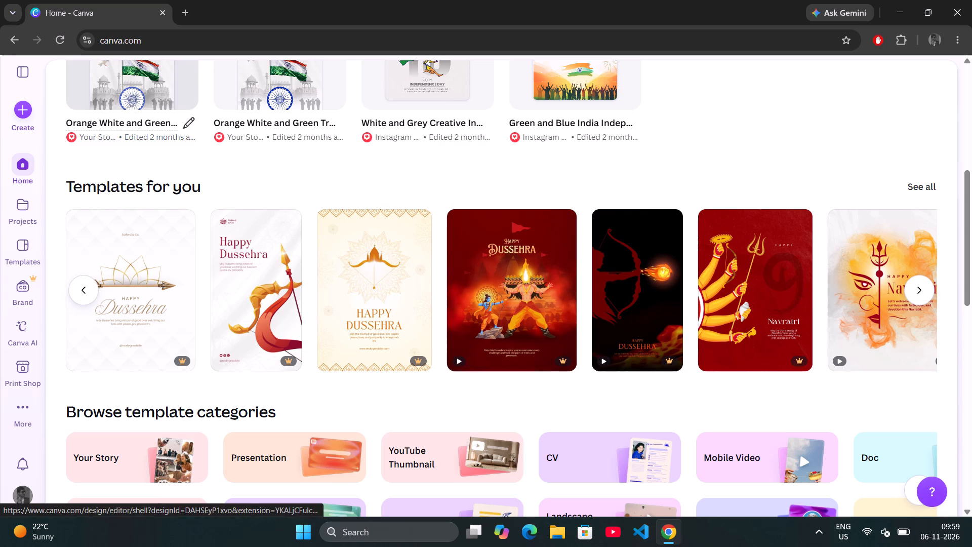
Examine the Photo editor, Presentations and More options for creating a design, and return to the home page, skipping the passkey again.
{"action": "left_click", "coordinate": [23, 112]}
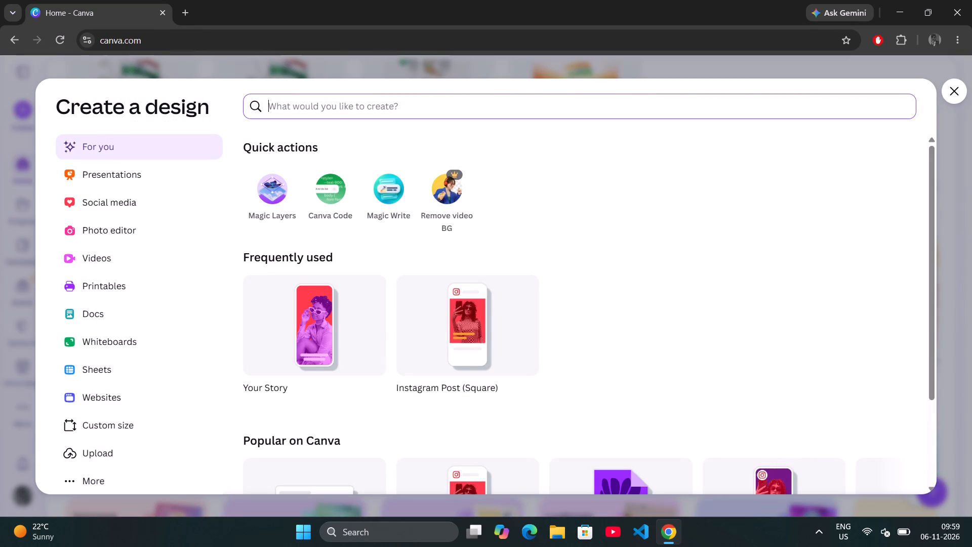
{"action": "scroll", "coordinate": [470, 288], "scroll_direction": "down", "scroll_amount": 1}
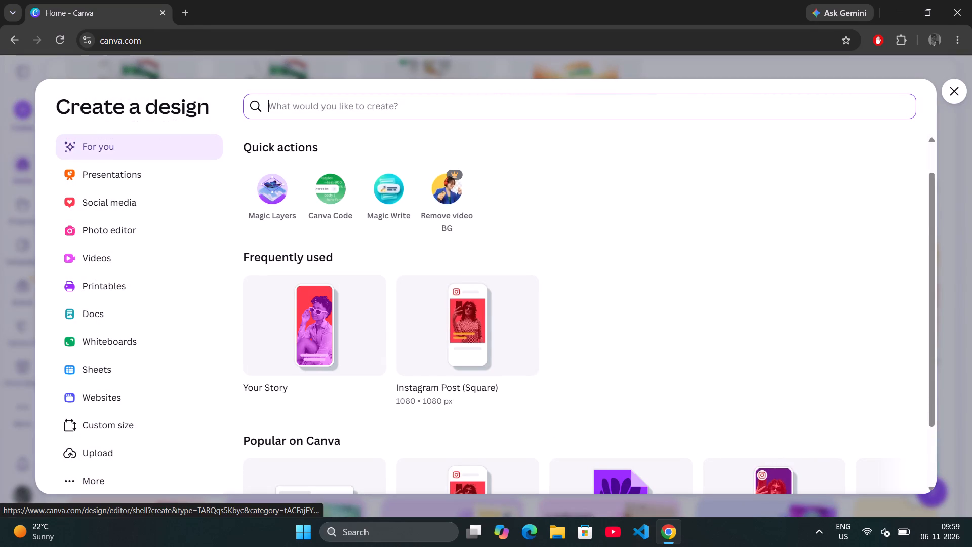
{"action": "scroll", "coordinate": [470, 288], "scroll_direction": "down", "scroll_amount": 2}
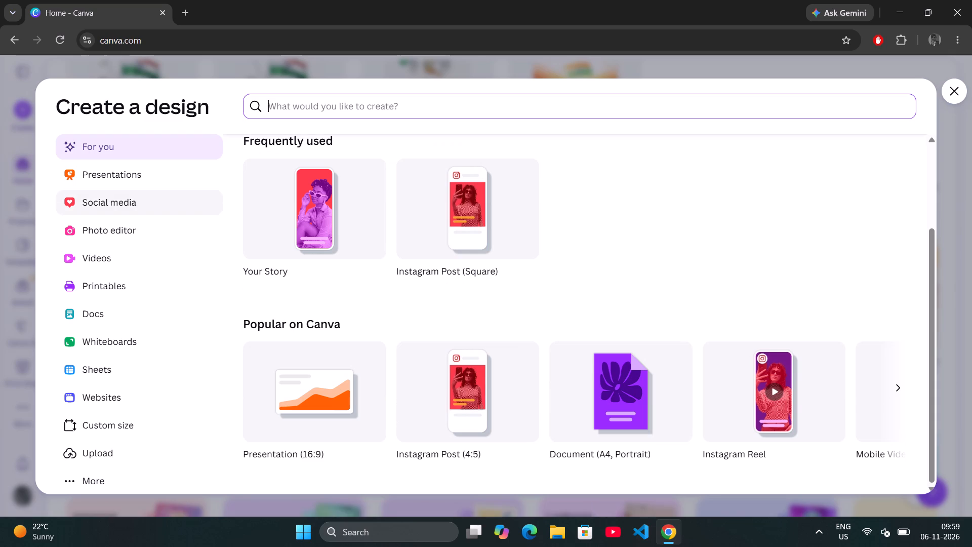
{"action": "left_click", "coordinate": [137, 226]}
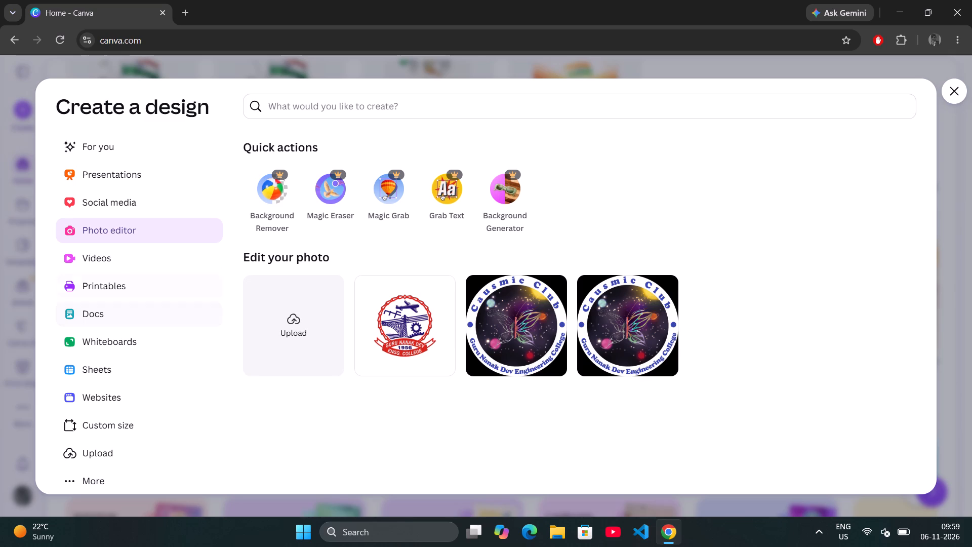
{"action": "scroll", "coordinate": [122, 217], "scroll_direction": "up", "scroll_amount": 7}
{"action": "left_click", "coordinate": [125, 173]}
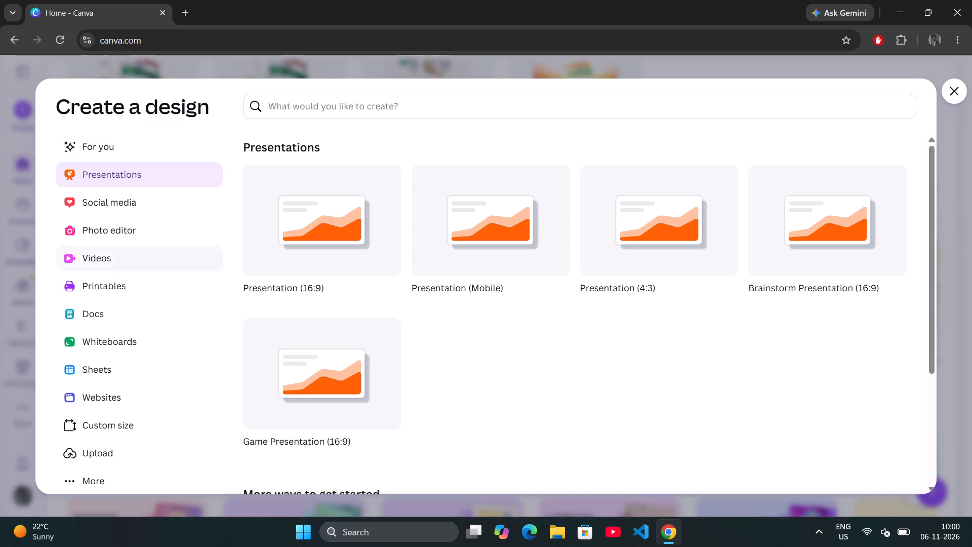
{"action": "scroll", "coordinate": [130, 143], "scroll_direction": "up", "scroll_amount": 4}
{"action": "scroll", "coordinate": [355, 360], "scroll_direction": "down", "scroll_amount": 3}
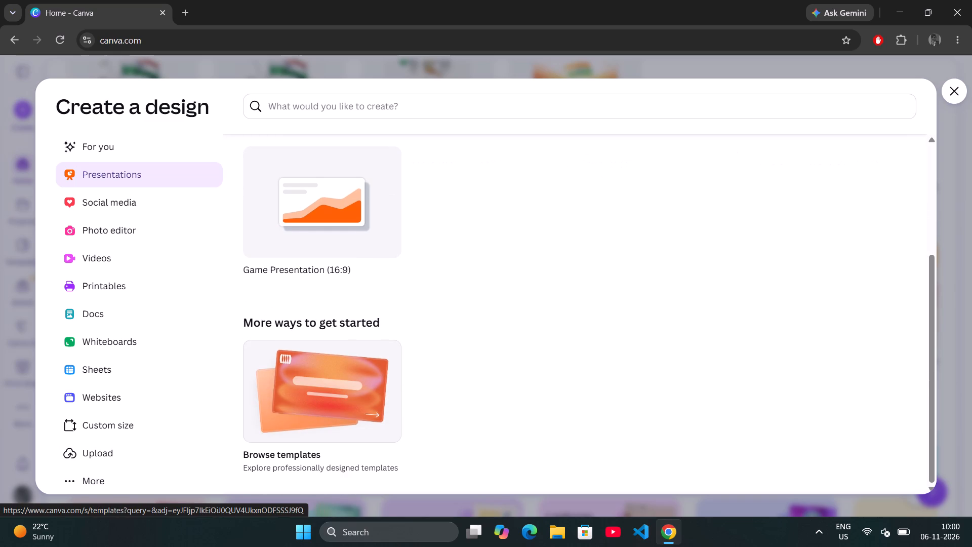
{"action": "left_click", "coordinate": [97, 480]}
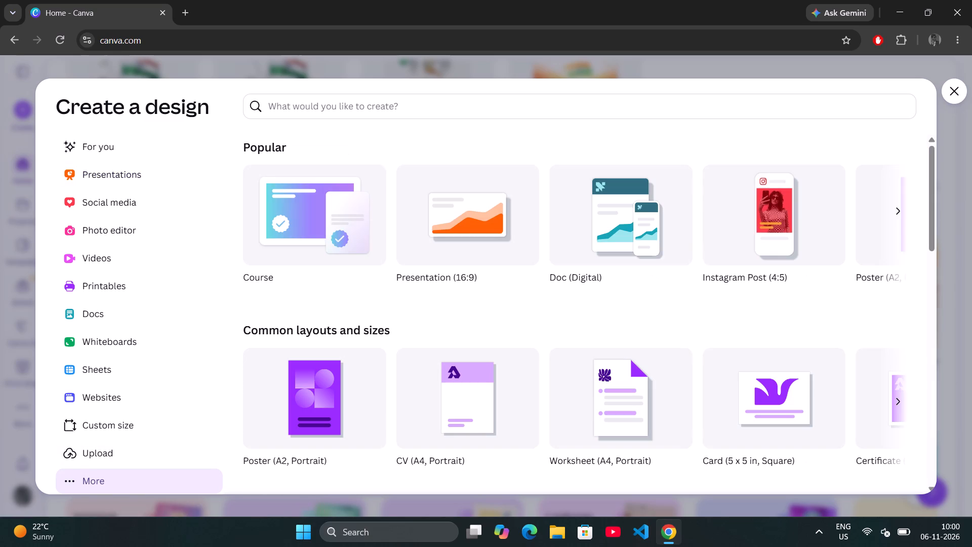
{"action": "left_click", "coordinate": [20, 48]}
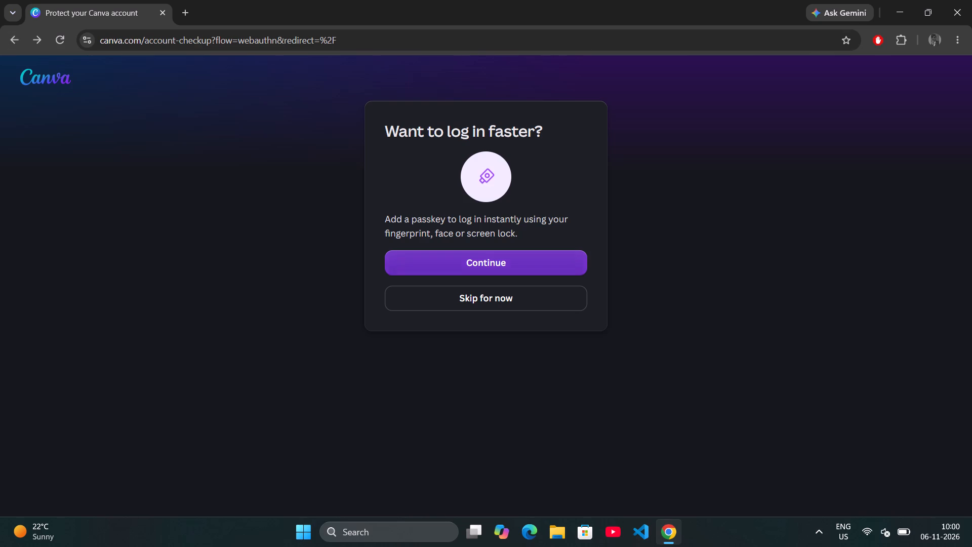
{"action": "left_click", "coordinate": [455, 290]}
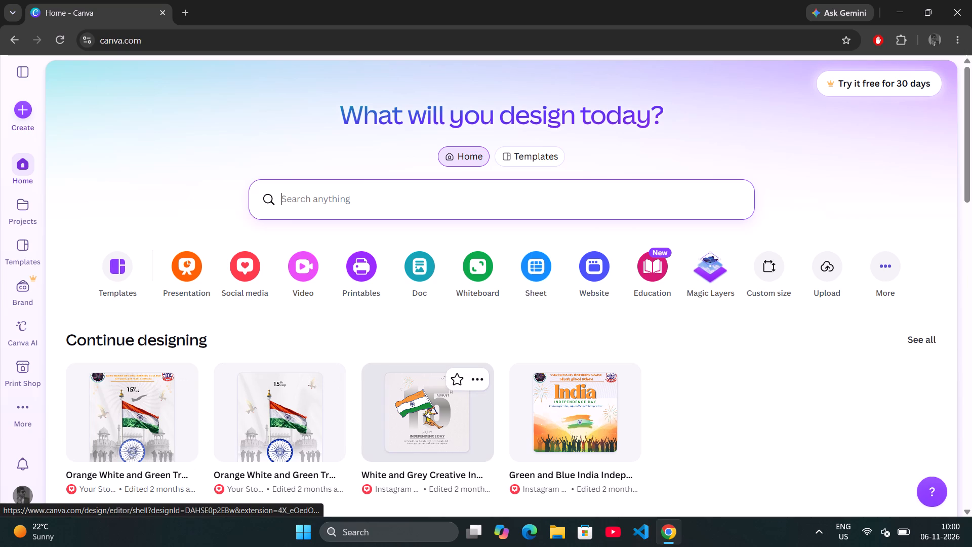
Open the first recent design, the Orange White and Green Traditional Independence Day story with the college header, for editing.
{"action": "left_click", "coordinate": [149, 427]}
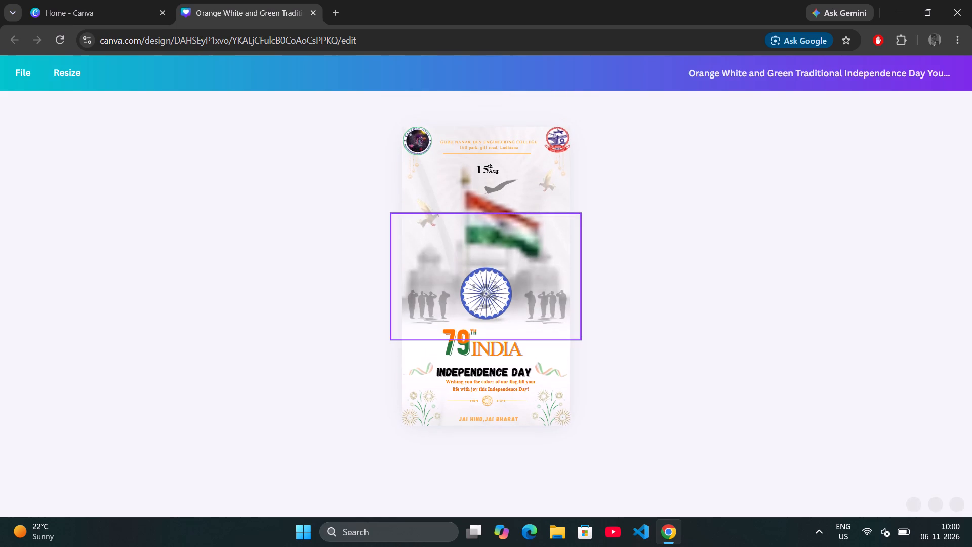
{"action": "left_click", "coordinate": [495, 288]}
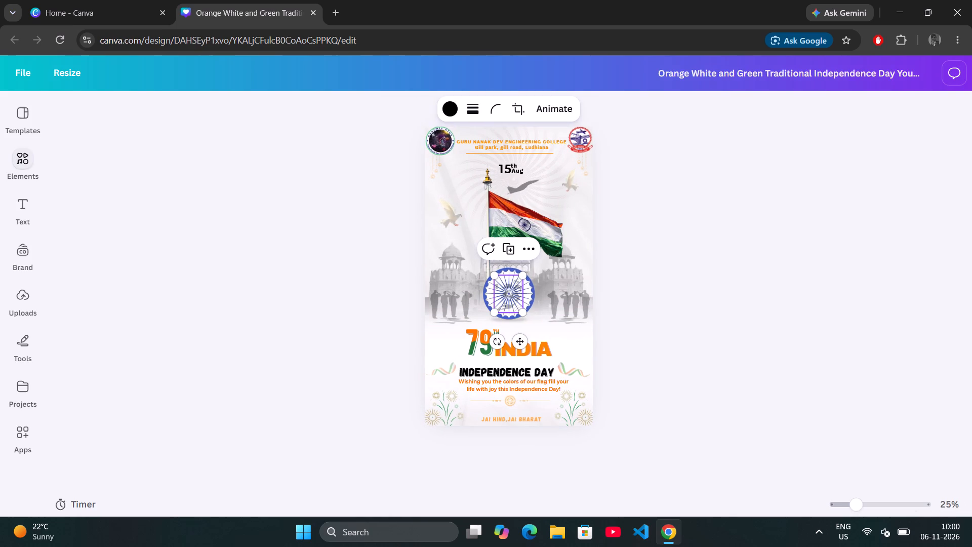
Look through the suggested story templates, trying the Indian Air Force Day template with fighter jets but cancelling its insertion.
{"action": "left_click", "coordinate": [21, 117]}
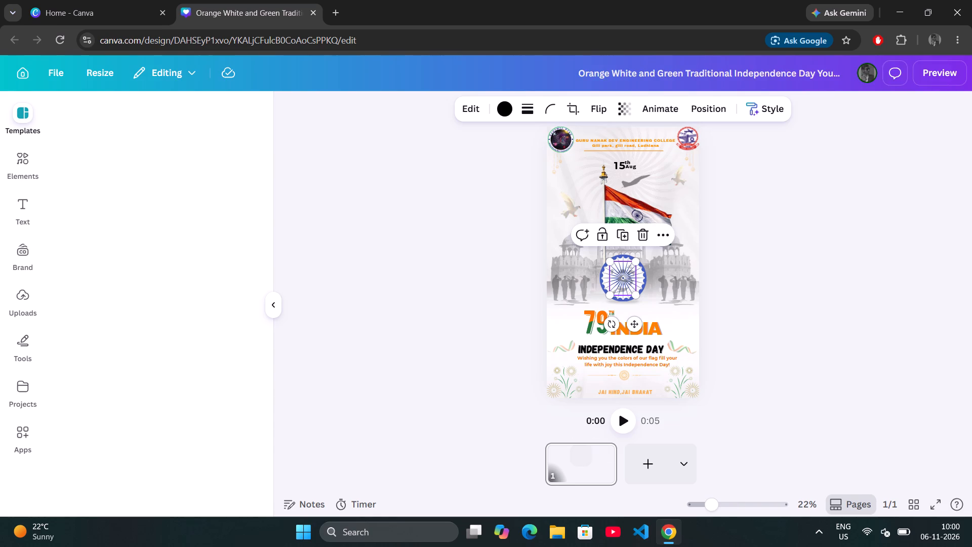
{"action": "left_click", "coordinate": [599, 278]}
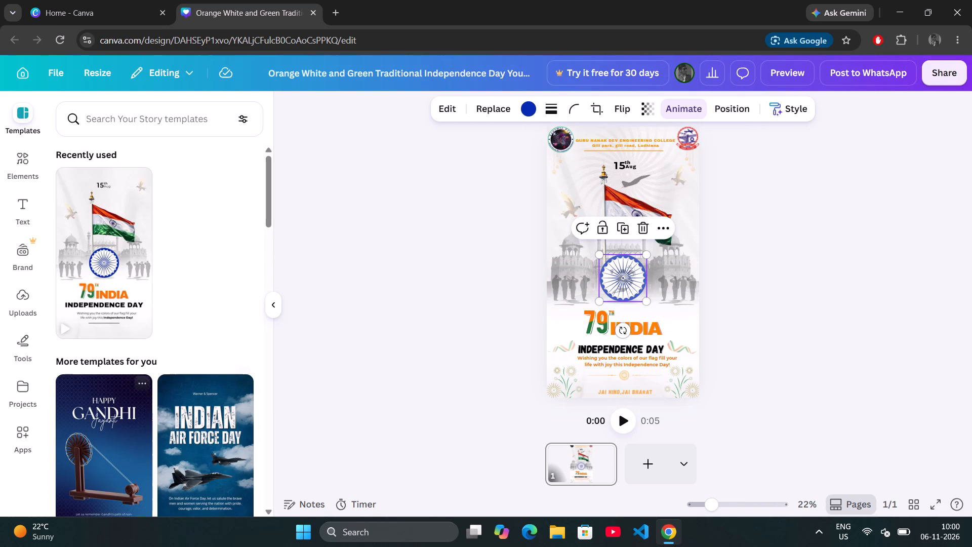
{"action": "left_click", "coordinate": [192, 423]}
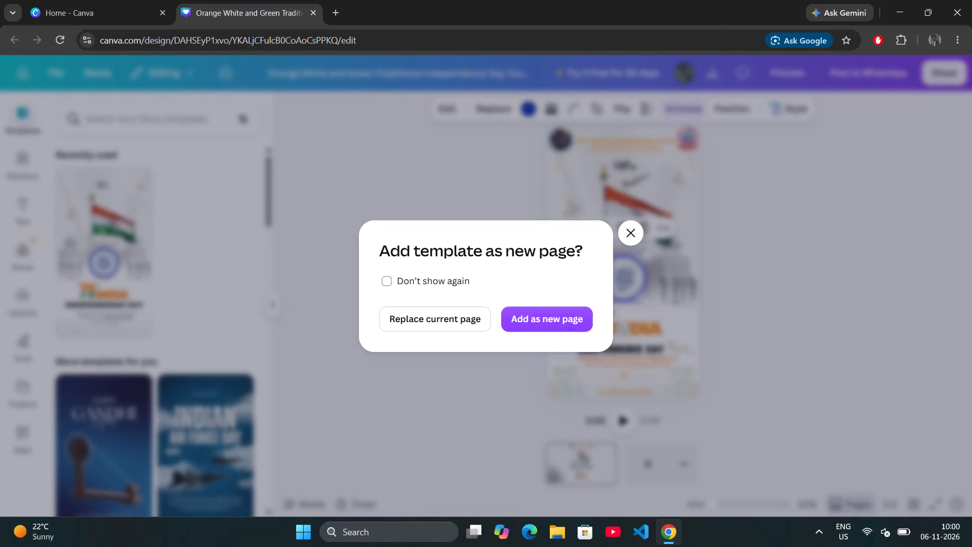
{"action": "left_click", "coordinate": [629, 233]}
{"action": "scroll", "coordinate": [216, 389], "scroll_direction": "down", "scroll_amount": 1}
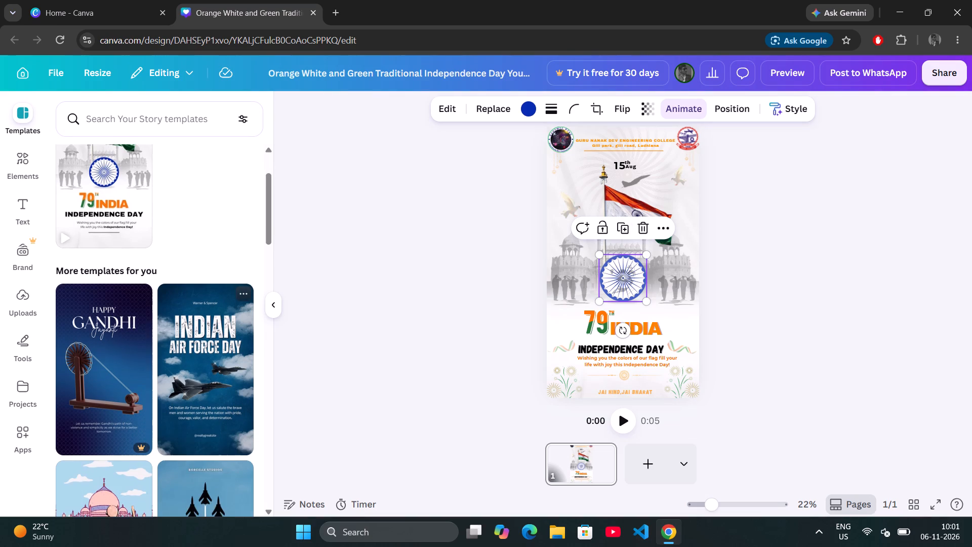
{"action": "scroll", "coordinate": [216, 389], "scroll_direction": "down", "scroll_amount": 2}
{"action": "scroll", "coordinate": [216, 389], "scroll_direction": "up", "scroll_amount": 1}
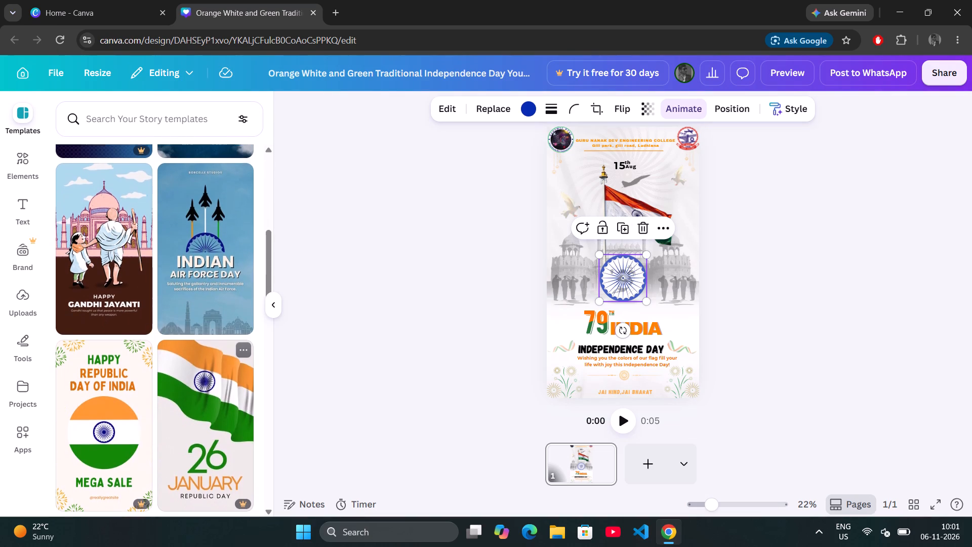
{"action": "scroll", "coordinate": [216, 389], "scroll_direction": "up", "scroll_amount": 2}
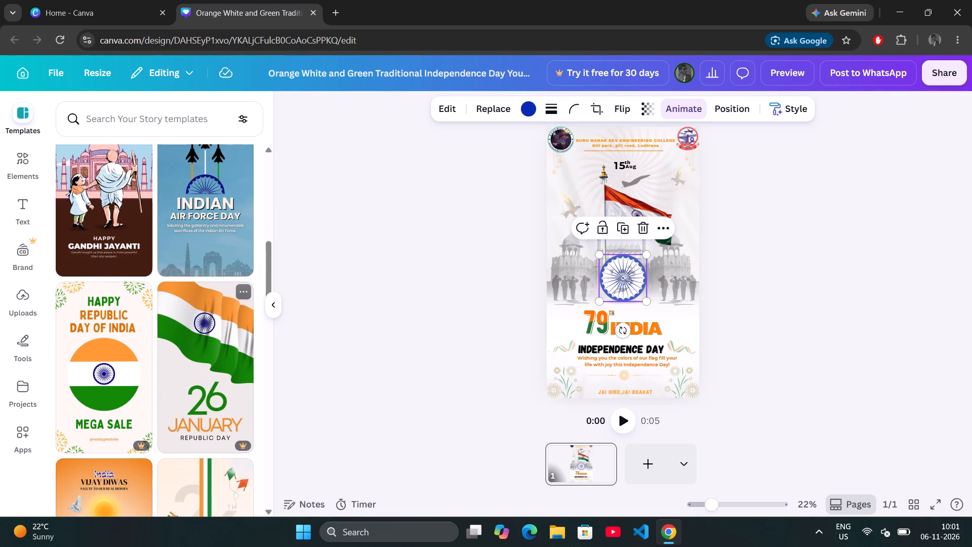
{"action": "scroll", "coordinate": [216, 389], "scroll_direction": "up", "scroll_amount": 1}
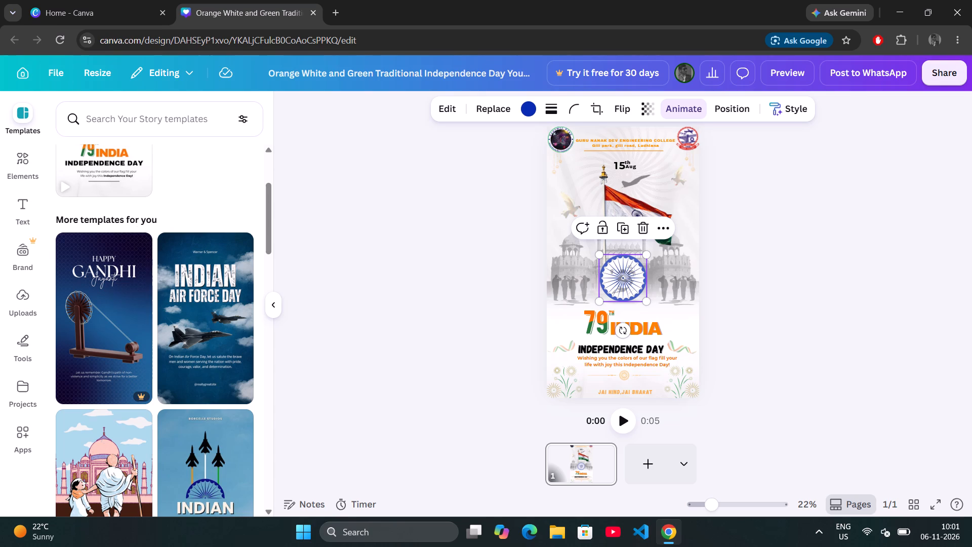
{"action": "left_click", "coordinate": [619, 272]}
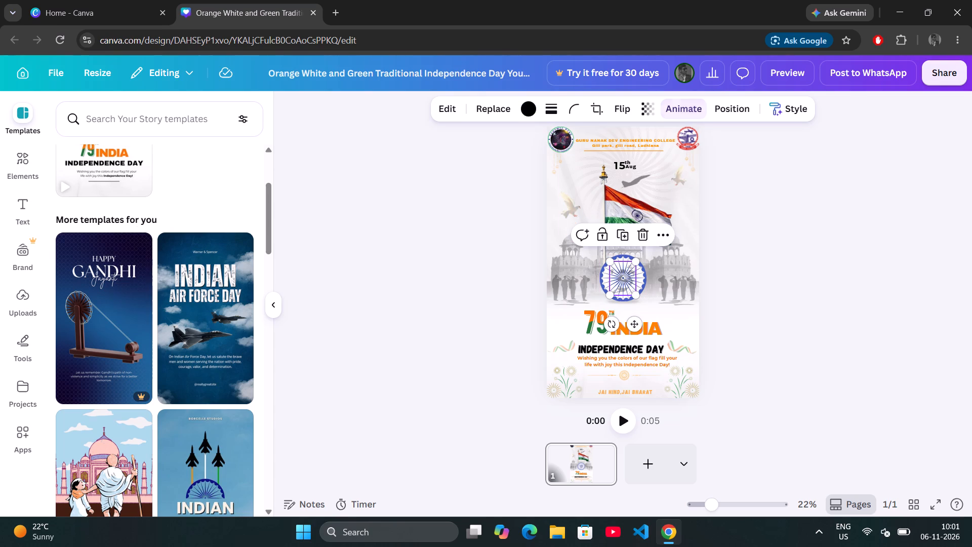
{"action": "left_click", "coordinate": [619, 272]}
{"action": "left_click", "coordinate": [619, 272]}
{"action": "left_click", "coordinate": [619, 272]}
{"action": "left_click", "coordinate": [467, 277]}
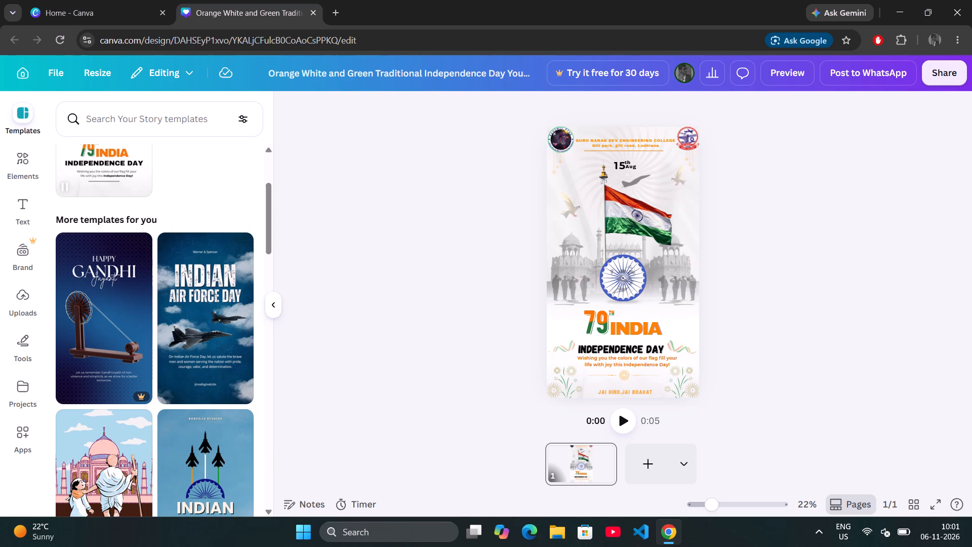
Search the design elements for "diwali".
{"action": "left_click", "coordinate": [20, 163]}
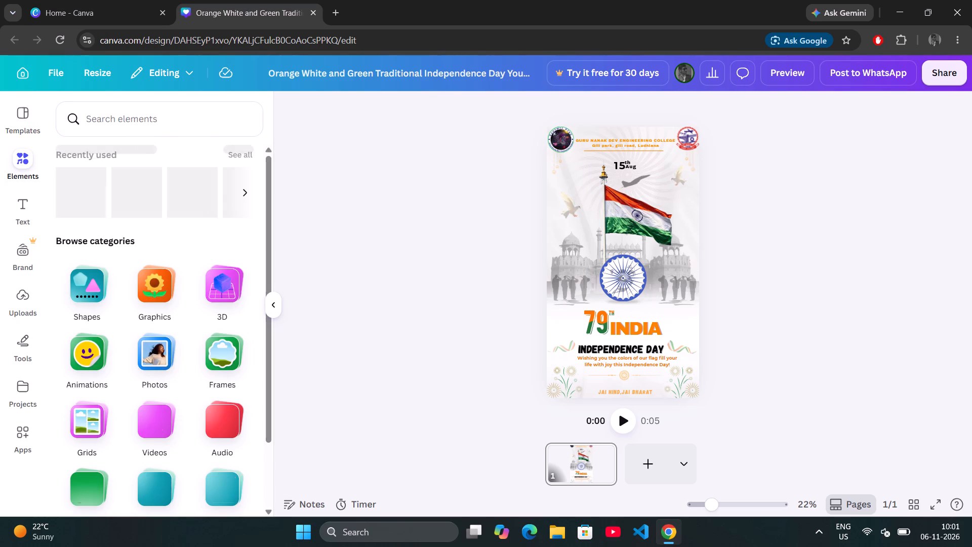
{"action": "left_click", "coordinate": [130, 116]}
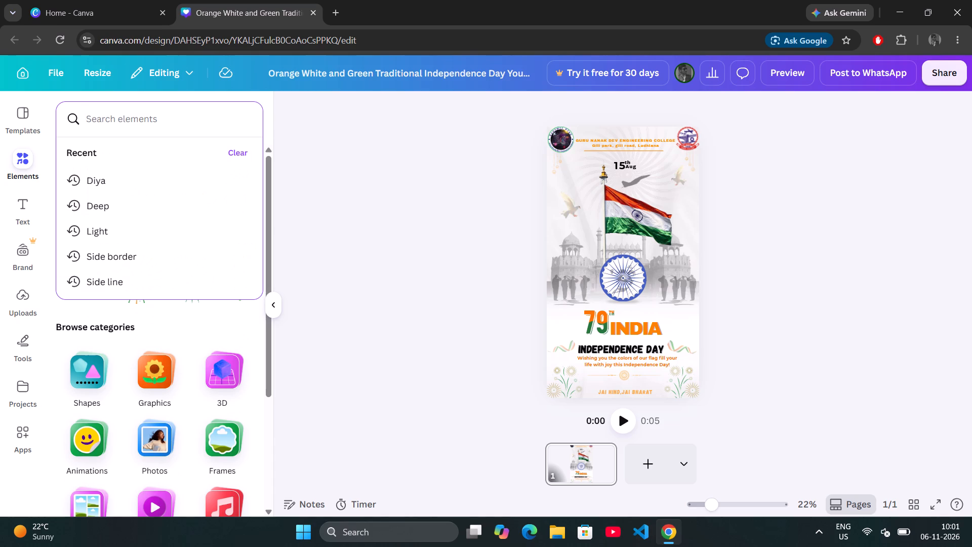
{"action": "type", "text": "diwak"}
{"action": "key", "text": "BackSpace"}
{"action": "type", "text": "li"}
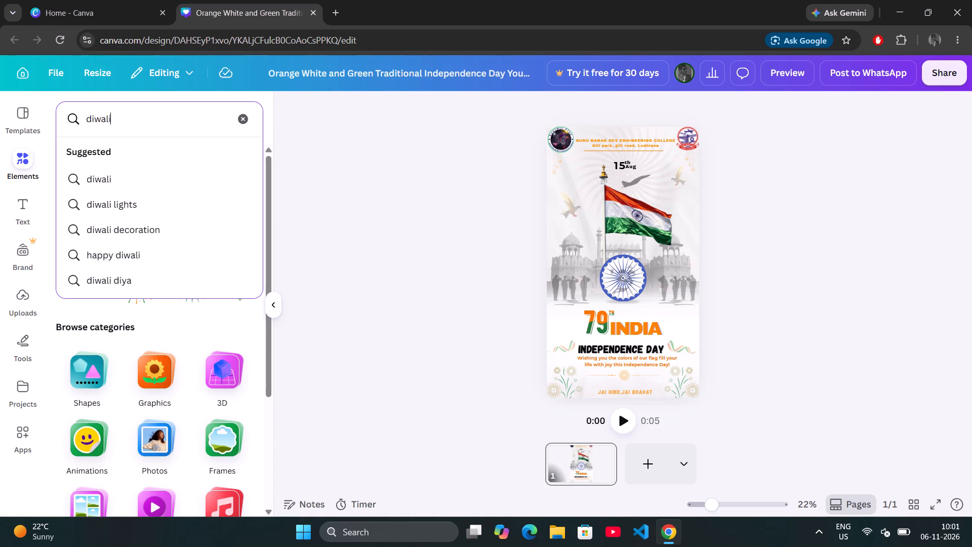
{"action": "key", "text": "space"}
{"action": "key", "text": "Return"}
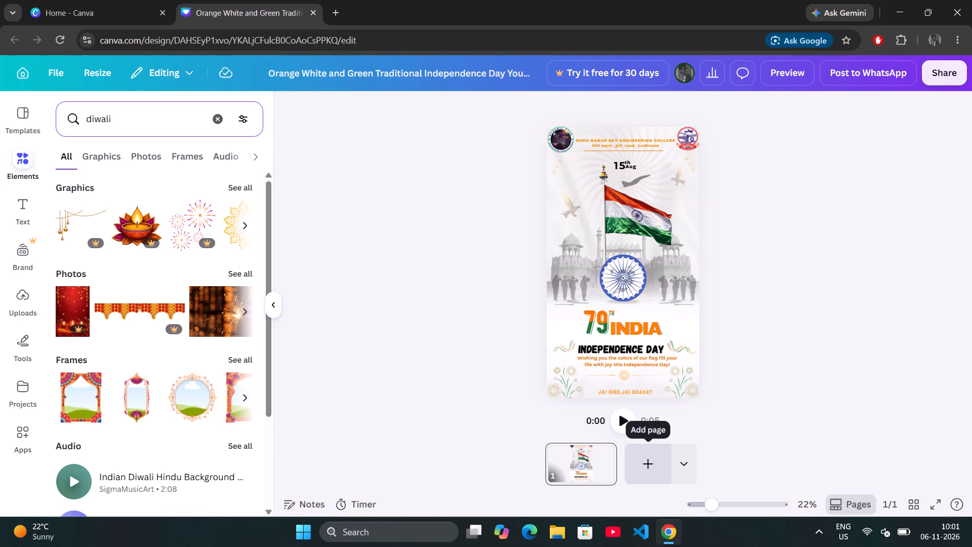
Add a blank second page to the design.
{"action": "left_click", "coordinate": [652, 463]}
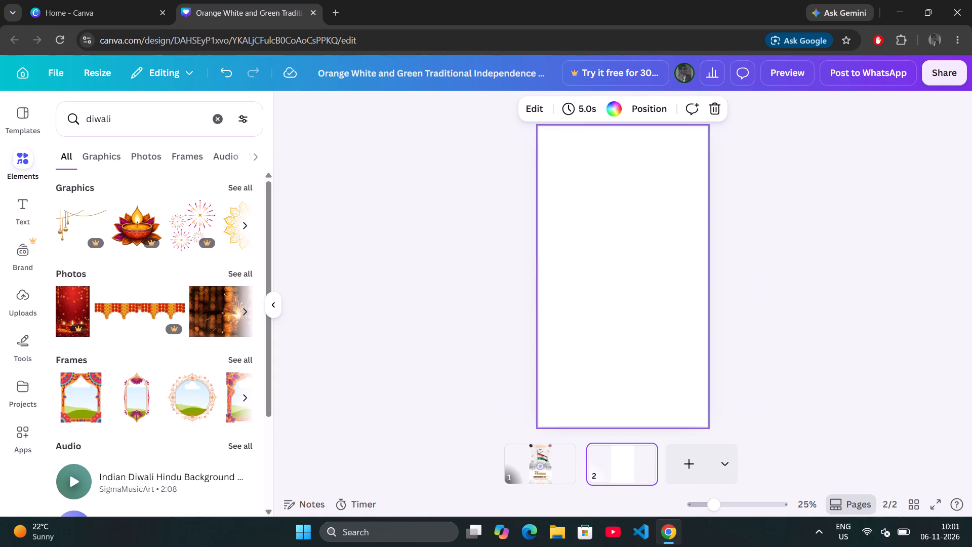
{"action": "left_click_drag", "start_coordinate": [577, 197], "coordinate": [477, 220]}
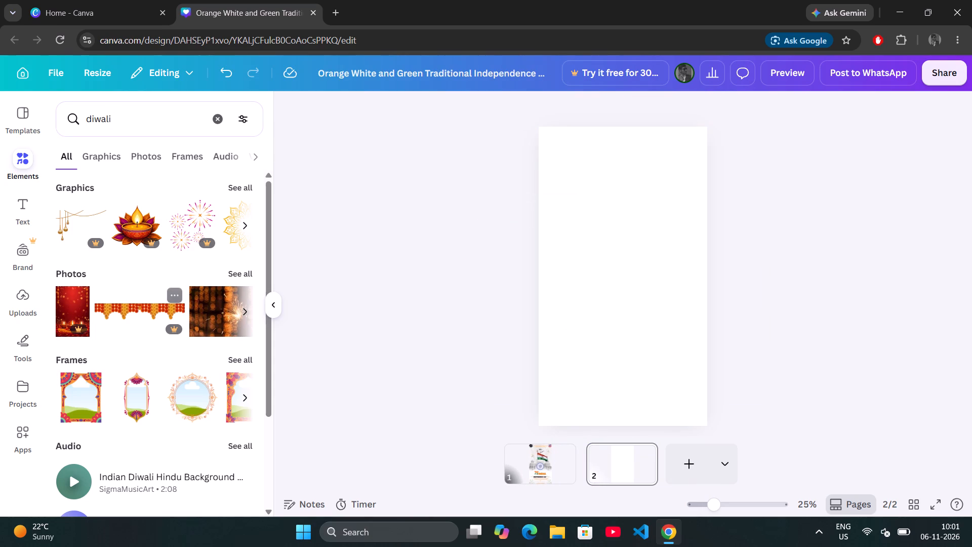
Look through the Diwali search results, examining the row of suggested videos.
{"action": "scroll", "coordinate": [131, 327], "scroll_direction": "down", "scroll_amount": 6}
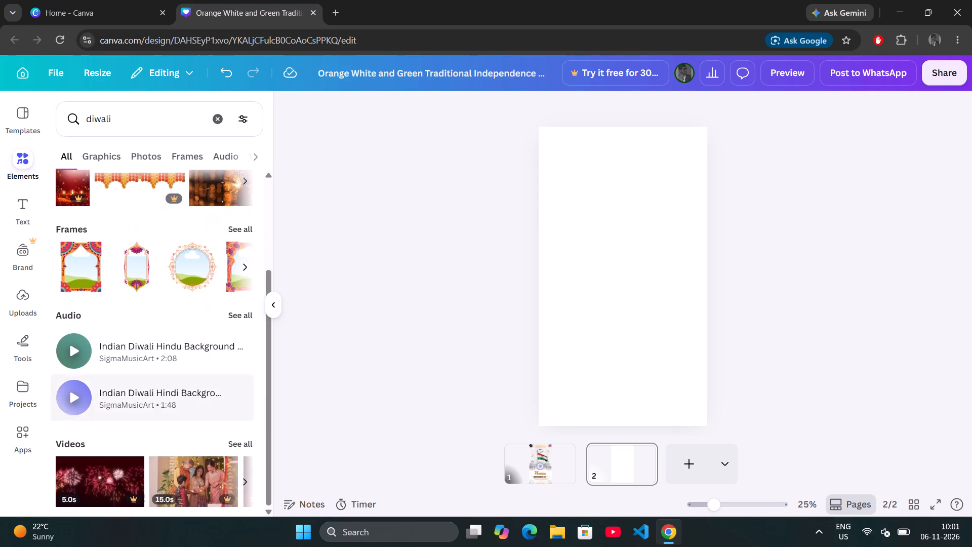
{"action": "scroll", "coordinate": [161, 479], "scroll_direction": "left", "scroll_amount": 2}
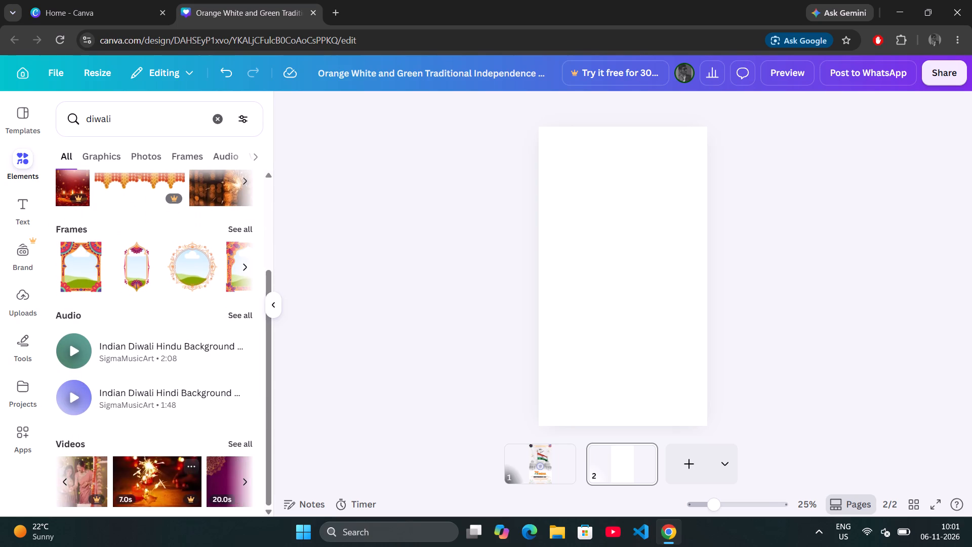
{"action": "scroll", "coordinate": [161, 479], "scroll_direction": "left", "scroll_amount": 4}
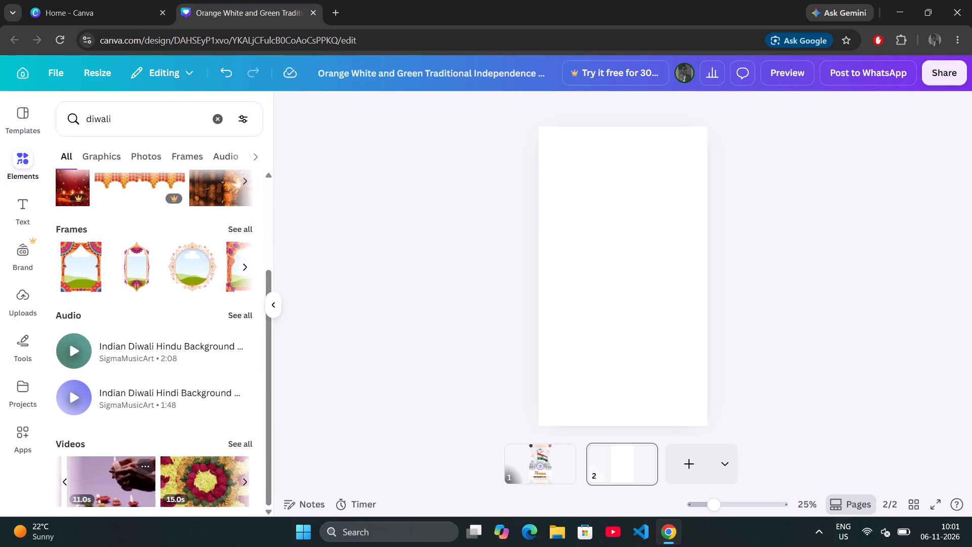
{"action": "scroll", "coordinate": [161, 479], "scroll_direction": "left", "scroll_amount": 2}
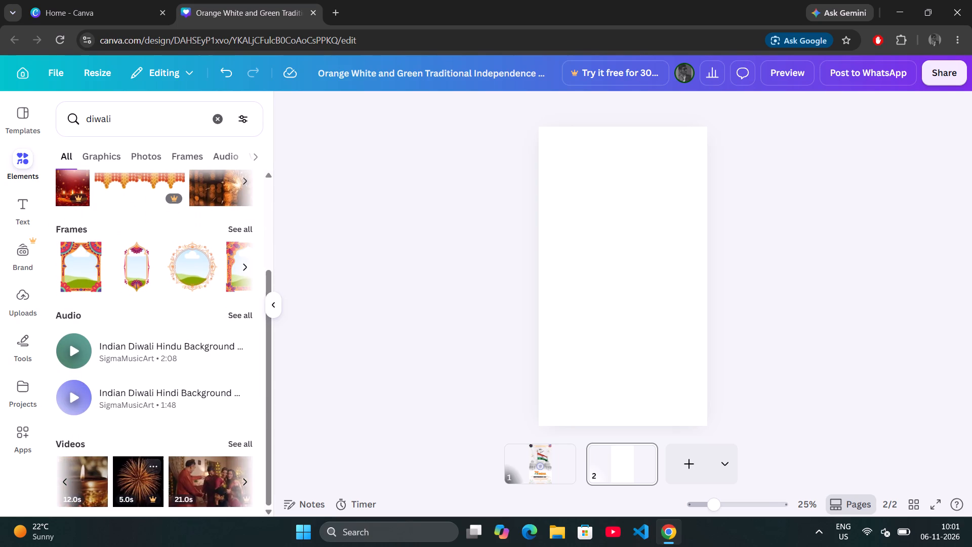
{"action": "scroll", "coordinate": [161, 479], "scroll_direction": "left", "scroll_amount": 1}
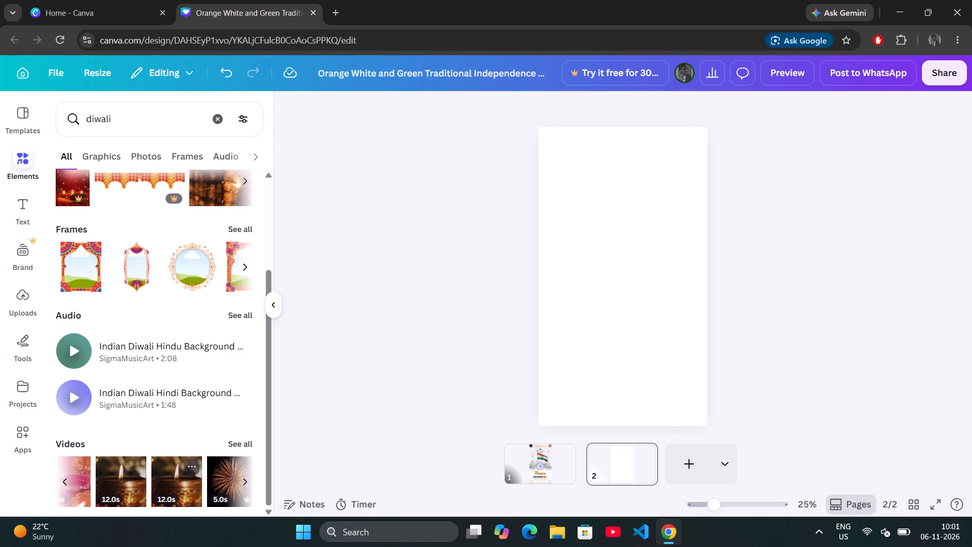
{"action": "scroll", "coordinate": [161, 479], "scroll_direction": "left", "scroll_amount": 1}
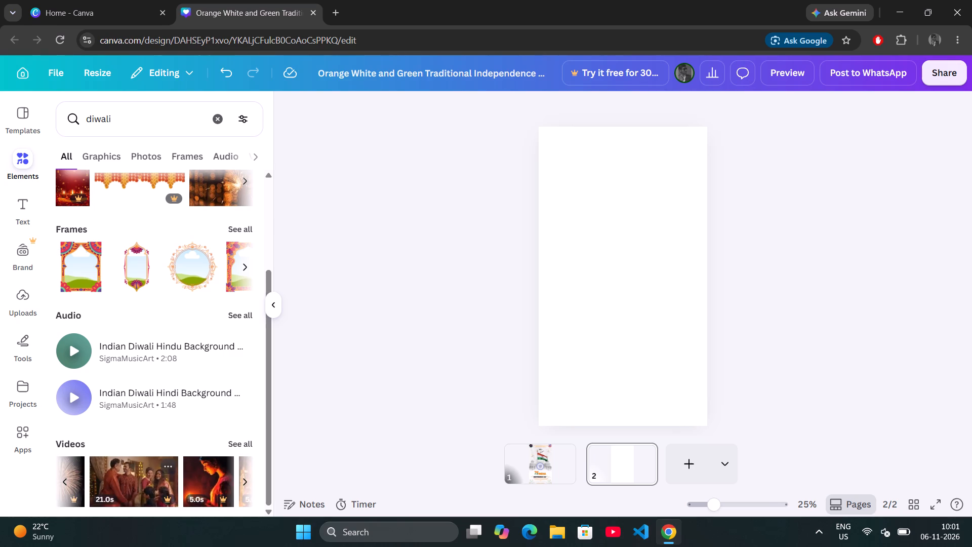
{"action": "scroll", "coordinate": [161, 479], "scroll_direction": "left", "scroll_amount": 2}
{"action": "scroll", "coordinate": [161, 479], "scroll_direction": "down", "scroll_amount": 1}
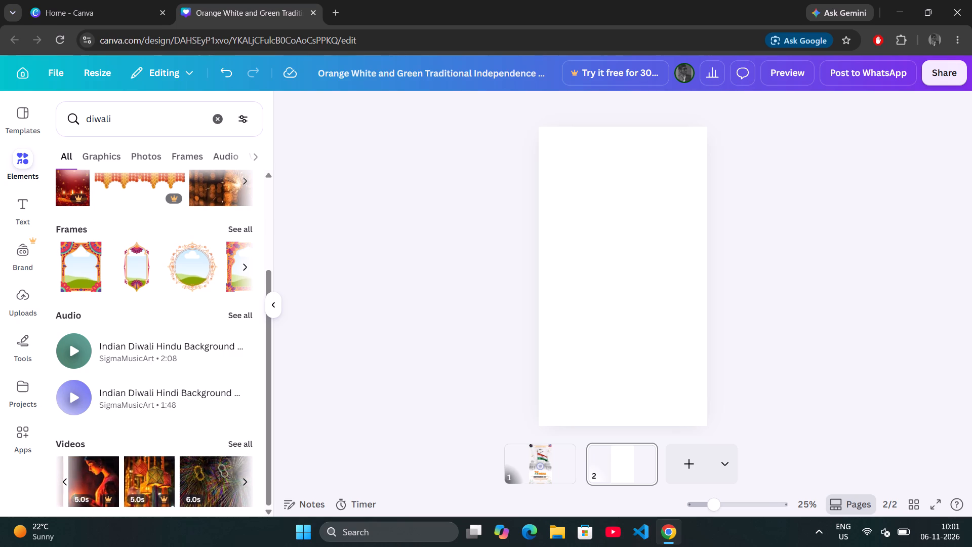
Show all the Diwali video results and examine them for a suitable background clip.
{"action": "left_click", "coordinate": [242, 442]}
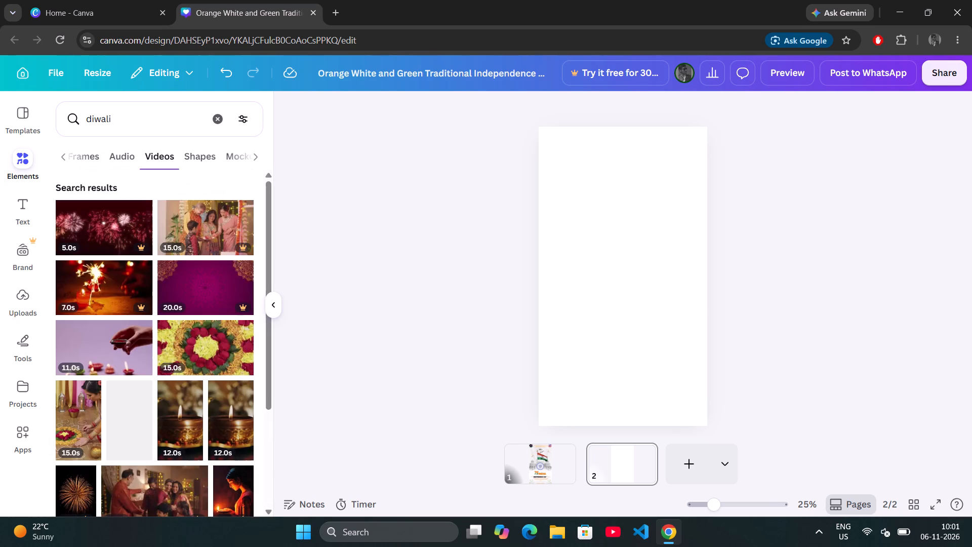
{"action": "scroll", "coordinate": [213, 299], "scroll_direction": "down", "scroll_amount": 3}
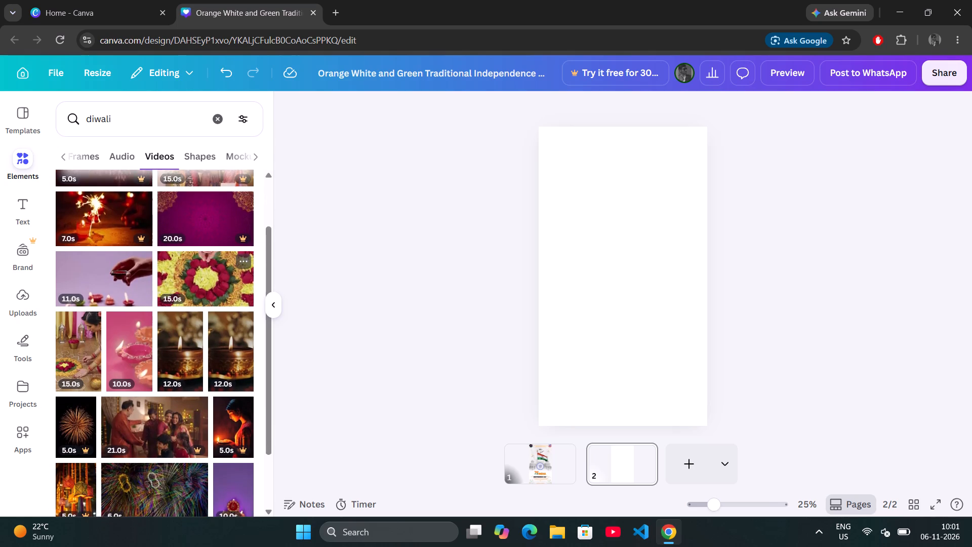
{"action": "scroll", "coordinate": [213, 299], "scroll_direction": "down", "scroll_amount": 3}
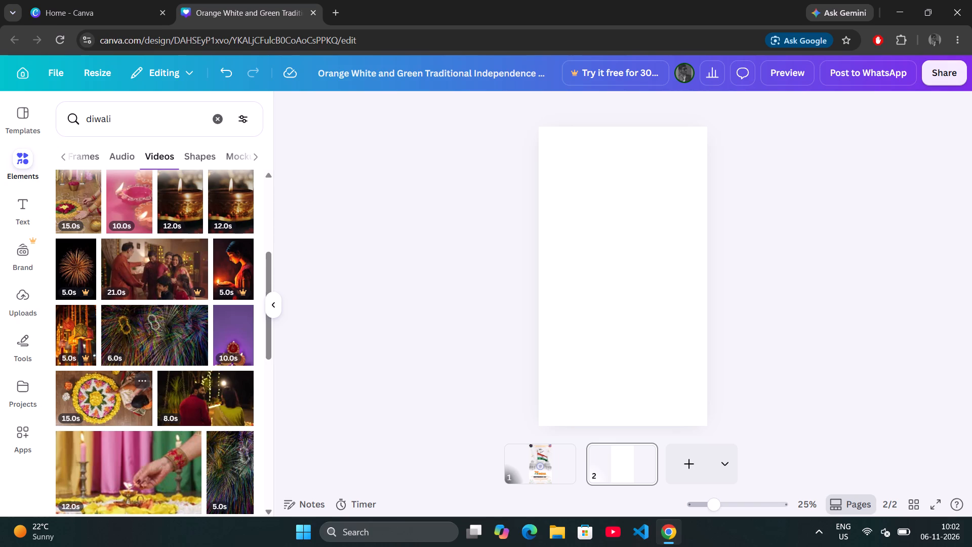
{"action": "scroll", "coordinate": [141, 404], "scroll_direction": "down", "scroll_amount": 2}
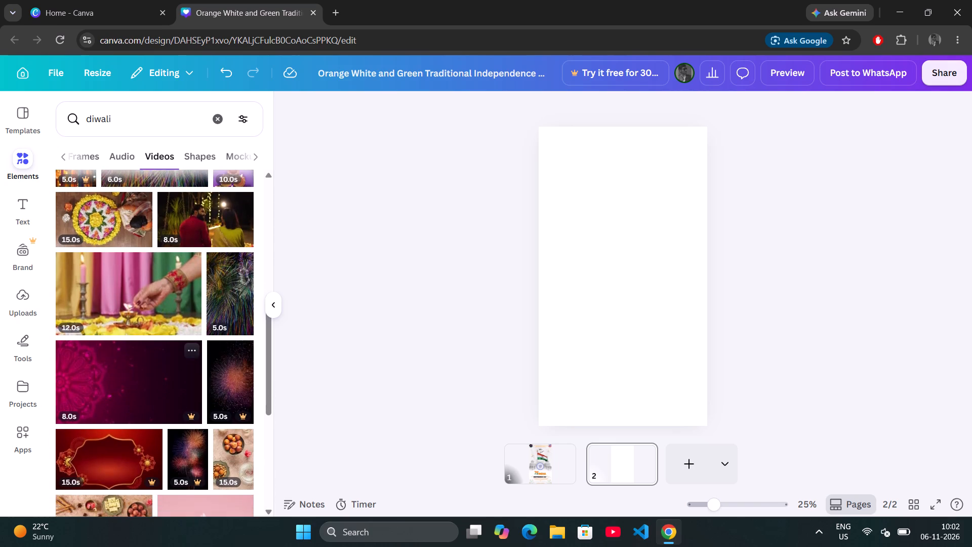
{"action": "scroll", "coordinate": [141, 404], "scroll_direction": "down", "scroll_amount": 2}
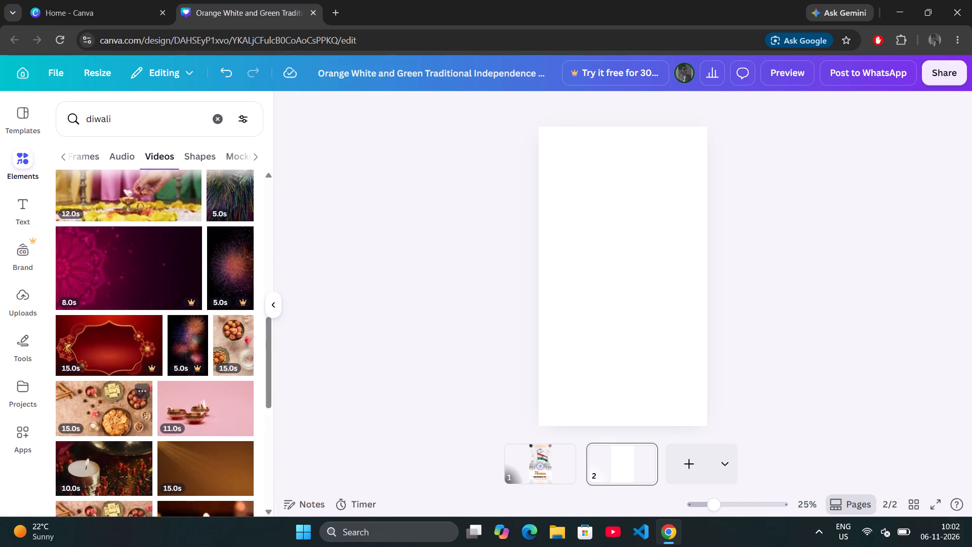
{"action": "scroll", "coordinate": [141, 404], "scroll_direction": "down", "scroll_amount": 4}
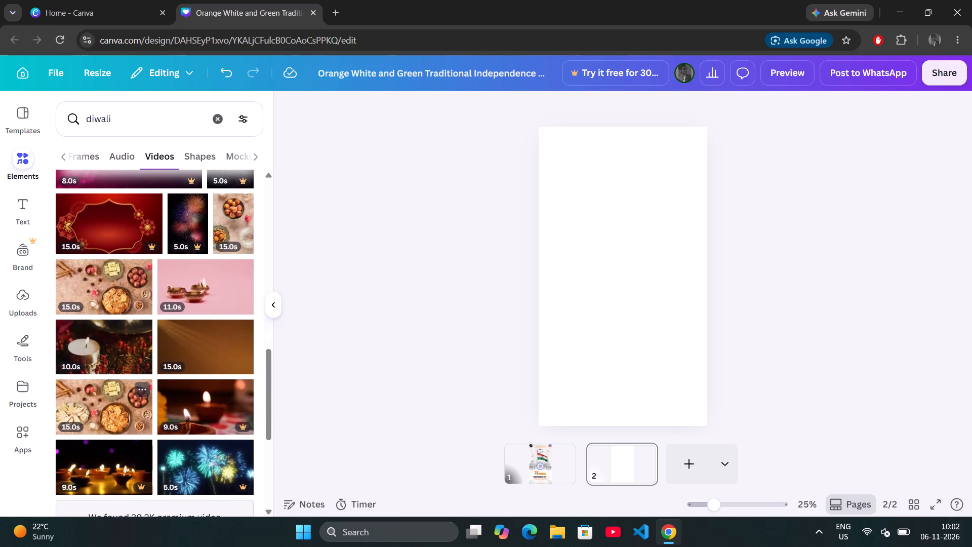
{"action": "scroll", "coordinate": [141, 404], "scroll_direction": "down", "scroll_amount": 1}
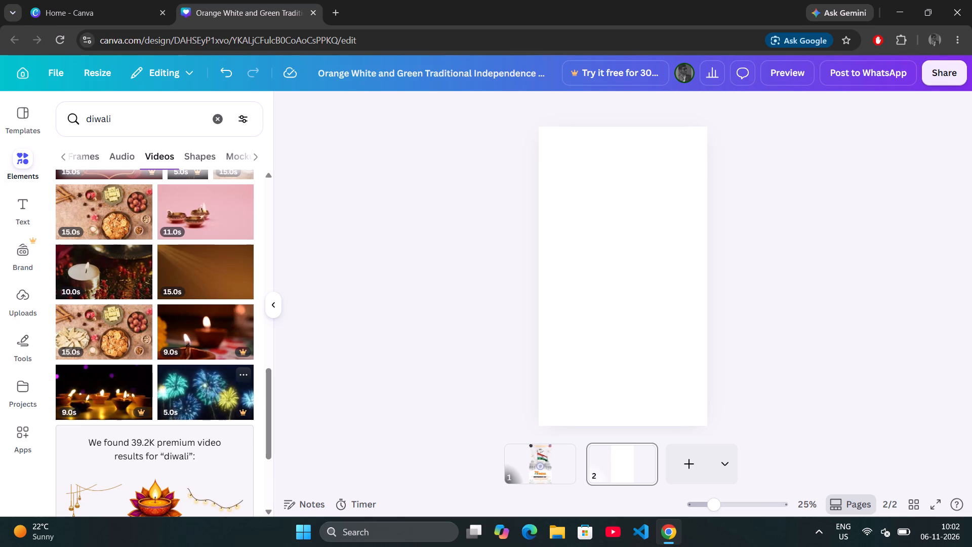
{"action": "scroll", "coordinate": [147, 331], "scroll_direction": "up", "scroll_amount": 7}
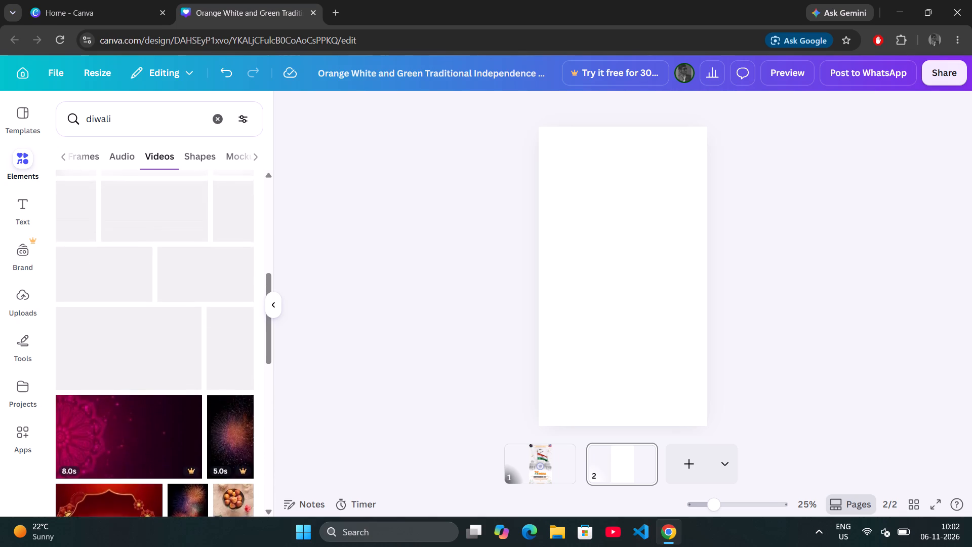
{"action": "scroll", "coordinate": [147, 331], "scroll_direction": "up", "scroll_amount": 6}
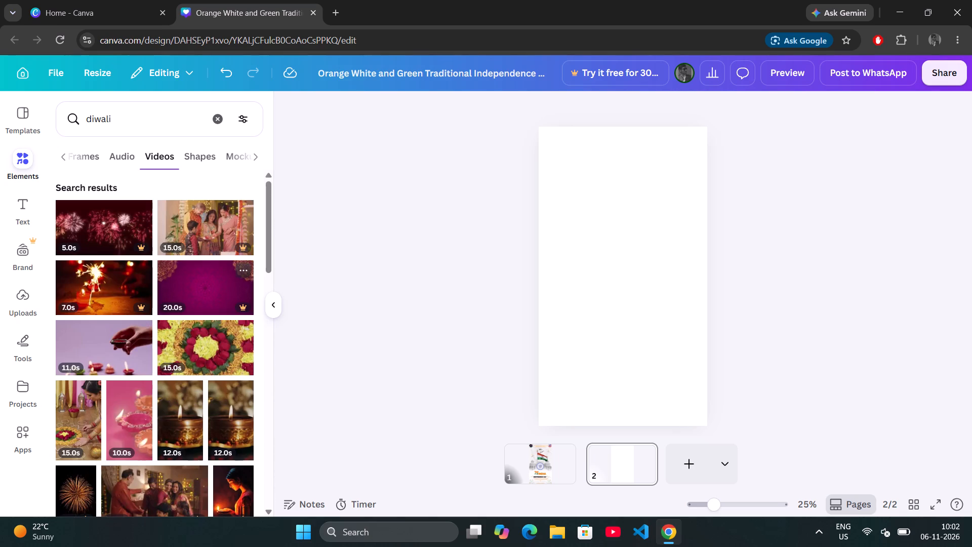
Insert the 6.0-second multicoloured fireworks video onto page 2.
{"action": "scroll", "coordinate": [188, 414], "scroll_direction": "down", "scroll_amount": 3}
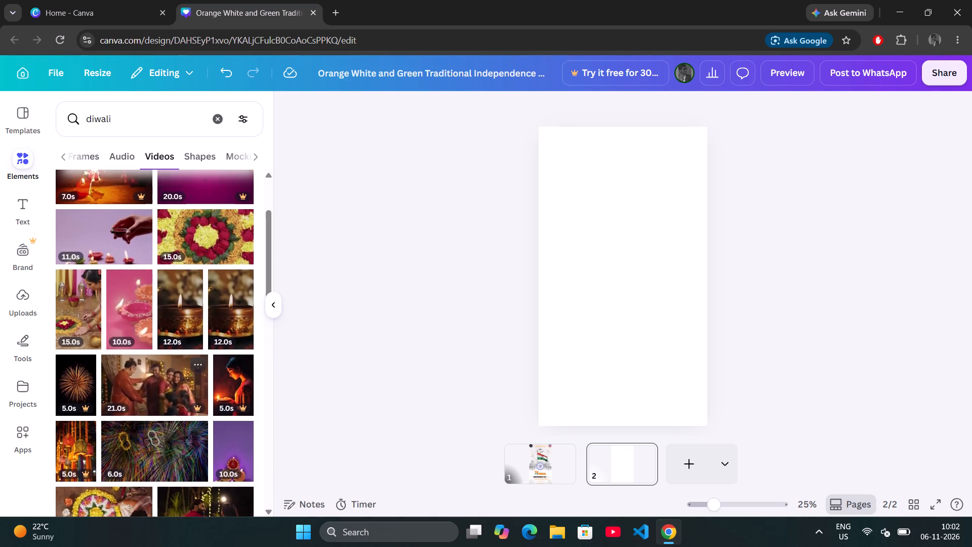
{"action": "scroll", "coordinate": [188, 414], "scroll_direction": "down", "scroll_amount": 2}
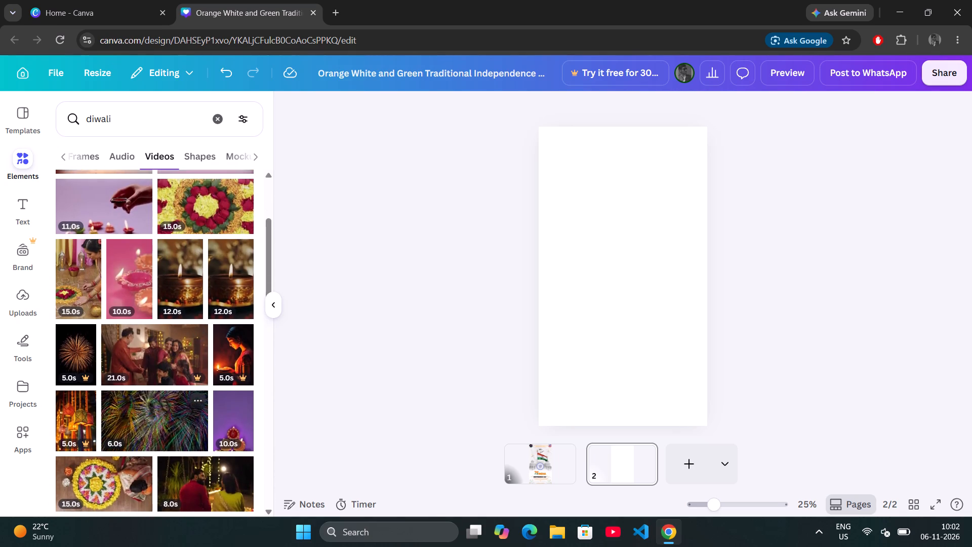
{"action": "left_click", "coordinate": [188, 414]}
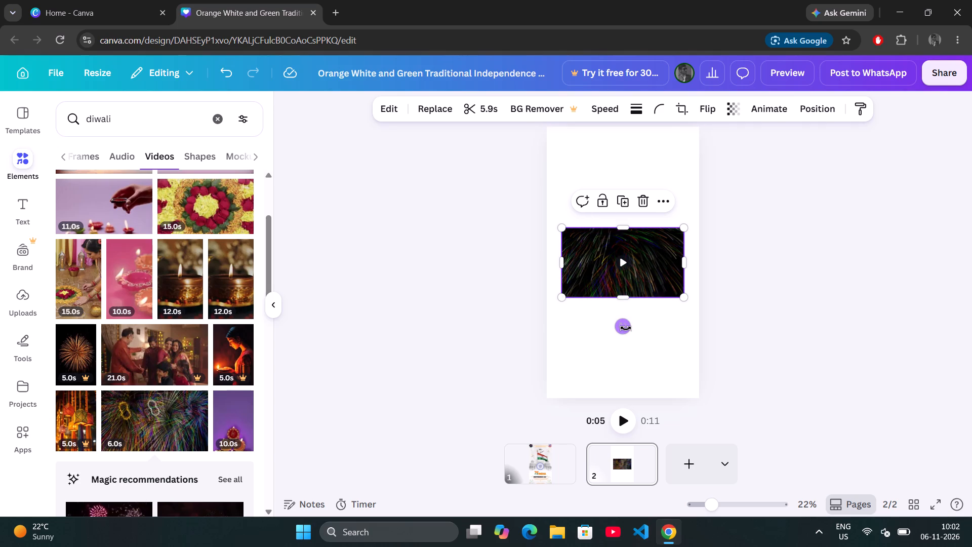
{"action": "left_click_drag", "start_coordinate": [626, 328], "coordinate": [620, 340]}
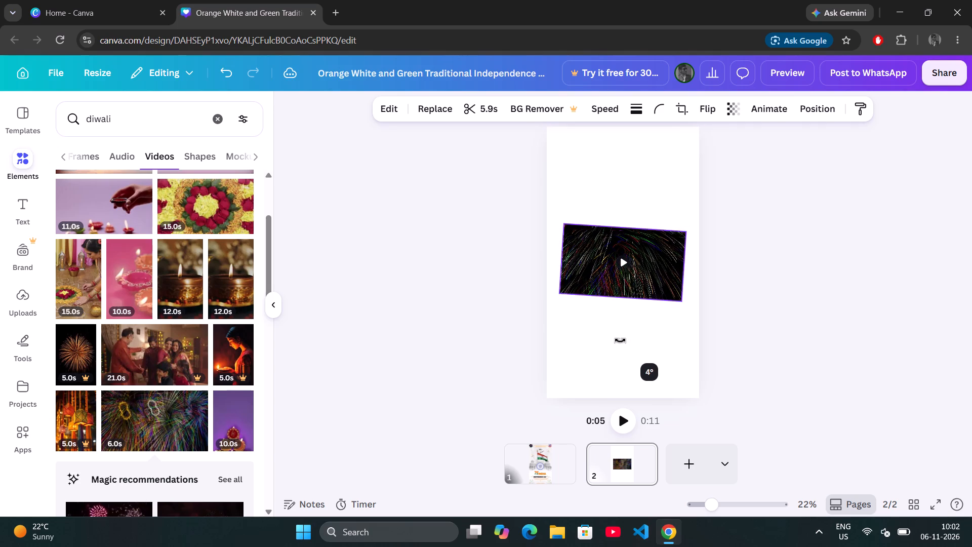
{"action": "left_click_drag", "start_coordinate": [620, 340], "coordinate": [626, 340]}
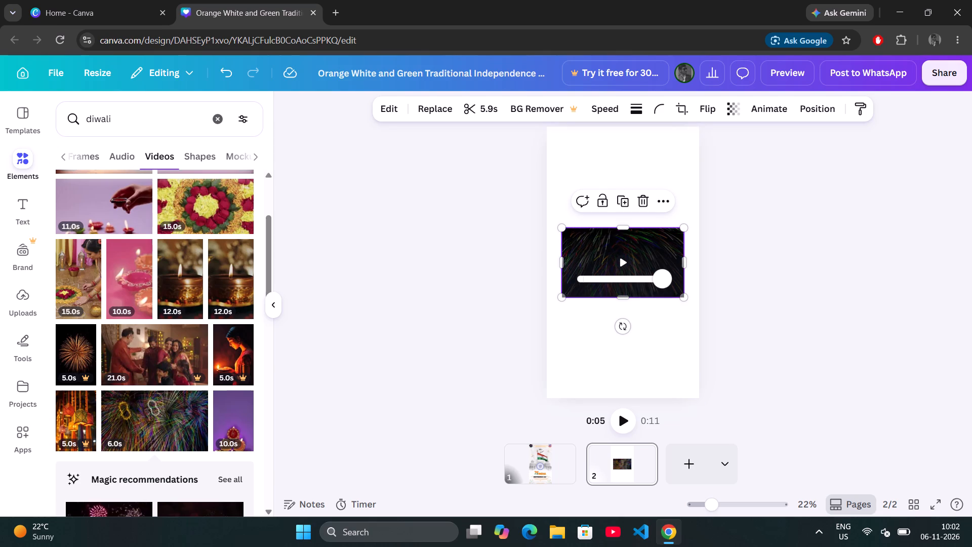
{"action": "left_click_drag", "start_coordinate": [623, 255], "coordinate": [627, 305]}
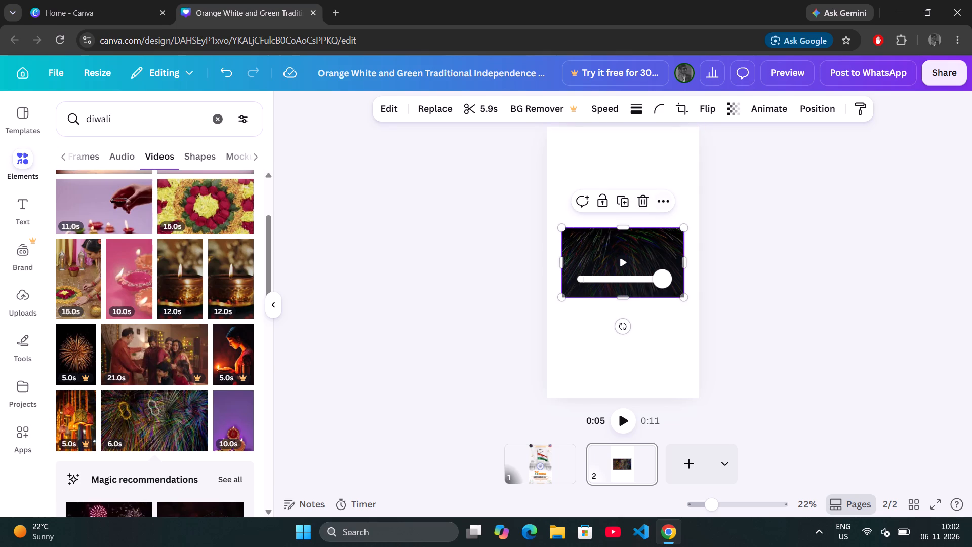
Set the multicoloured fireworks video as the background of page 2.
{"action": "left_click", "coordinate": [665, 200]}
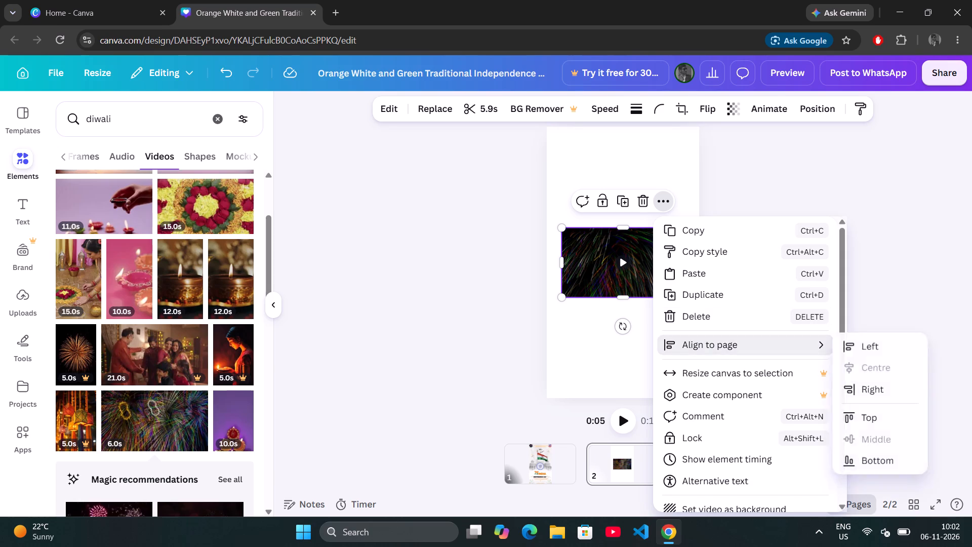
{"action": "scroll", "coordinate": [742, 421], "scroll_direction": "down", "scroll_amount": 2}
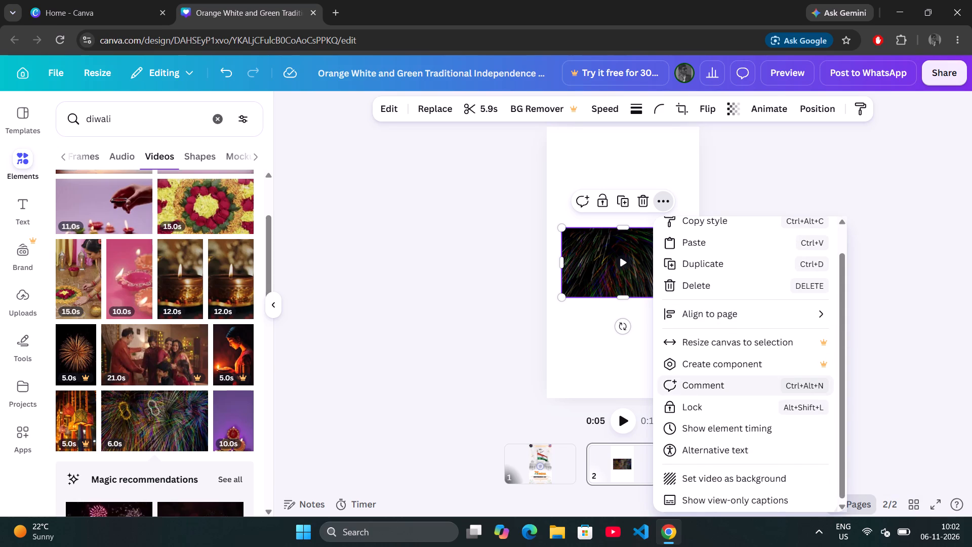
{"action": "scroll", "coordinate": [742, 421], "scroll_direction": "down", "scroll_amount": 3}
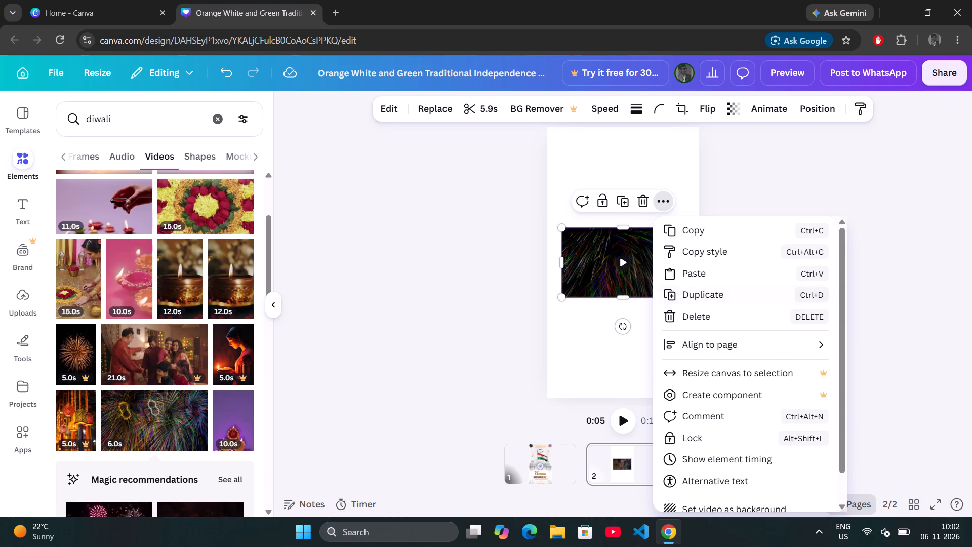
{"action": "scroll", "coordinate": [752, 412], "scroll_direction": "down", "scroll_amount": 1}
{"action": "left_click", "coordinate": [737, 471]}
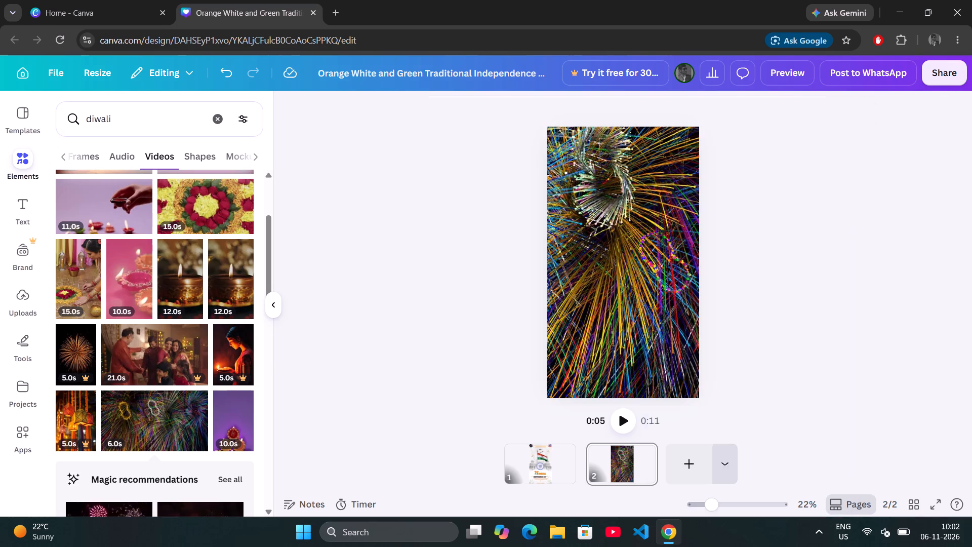
Preview the fireworks background video playing on page 2.
{"action": "left_click", "coordinate": [640, 228]}
{"action": "left_click", "coordinate": [621, 263]}
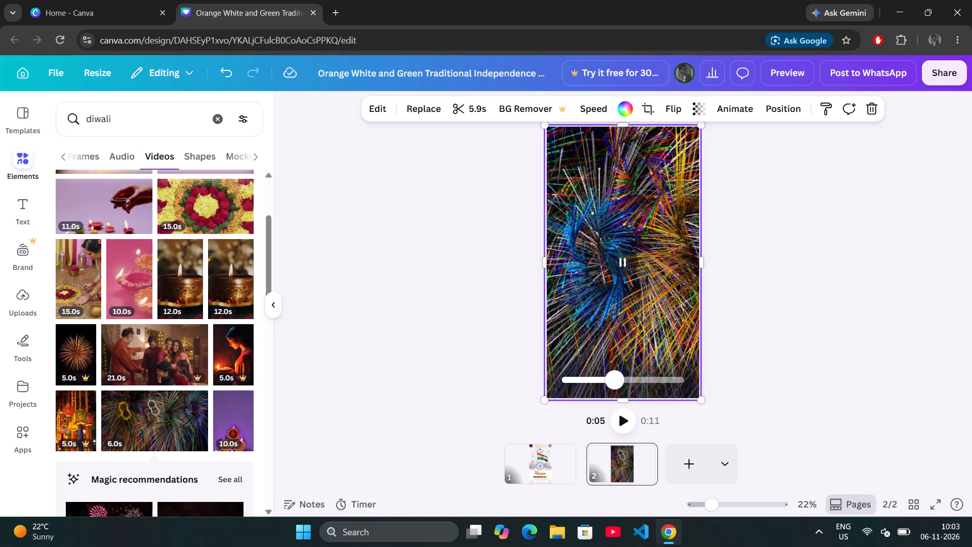
{"action": "left_click", "coordinate": [613, 153]}
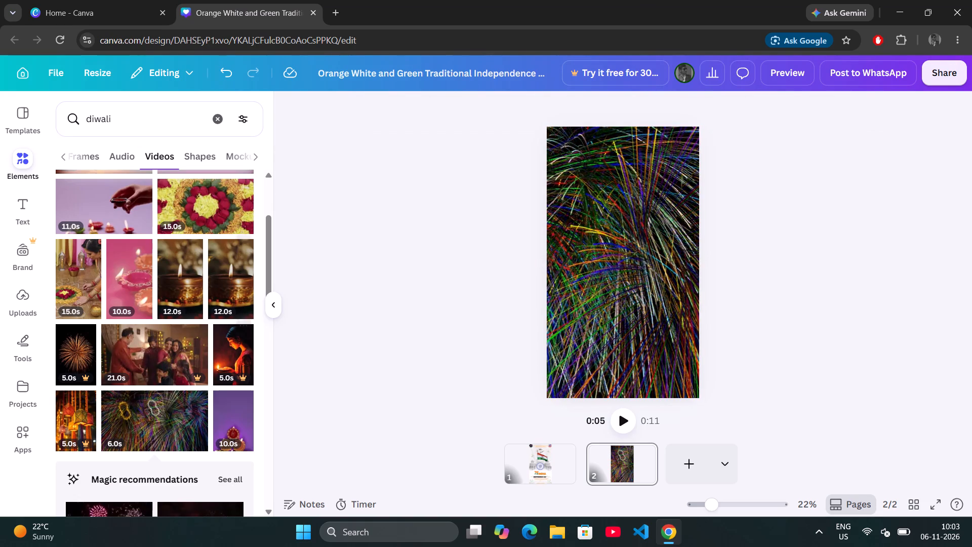
Insert the 17.0-second pink fireworks video from the Magic recommendations onto page 2.
{"action": "scroll", "coordinate": [202, 389], "scroll_direction": "down", "scroll_amount": 1}
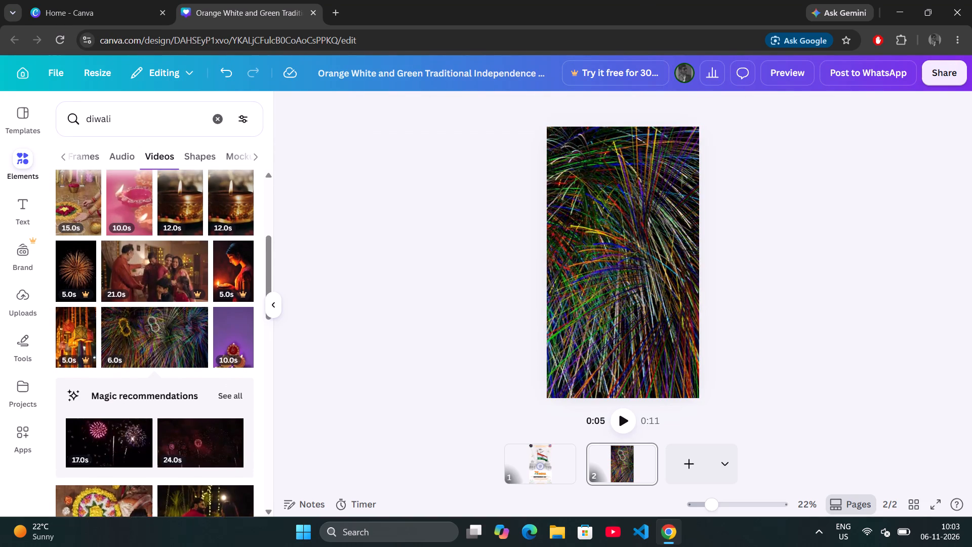
{"action": "scroll", "coordinate": [202, 389], "scroll_direction": "down", "scroll_amount": 1}
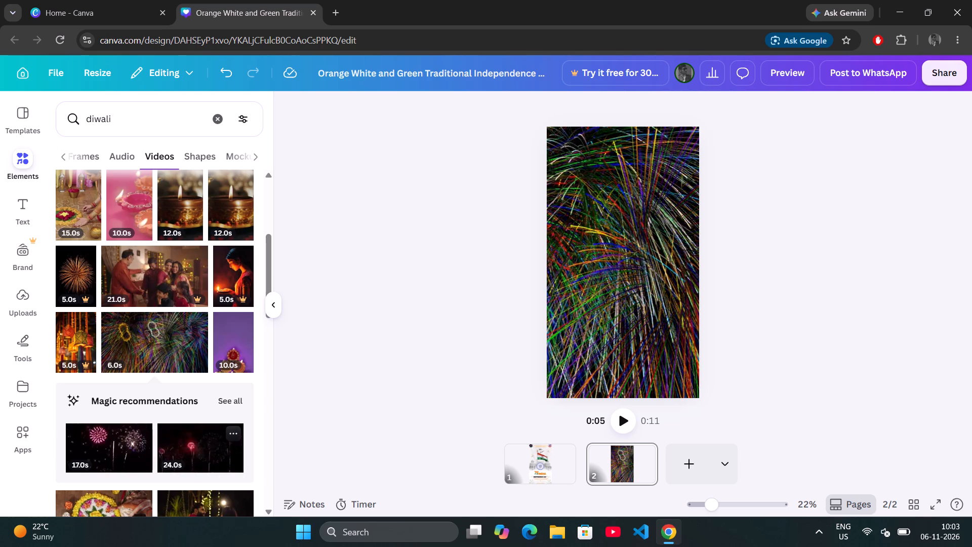
{"action": "left_click", "coordinate": [123, 449]}
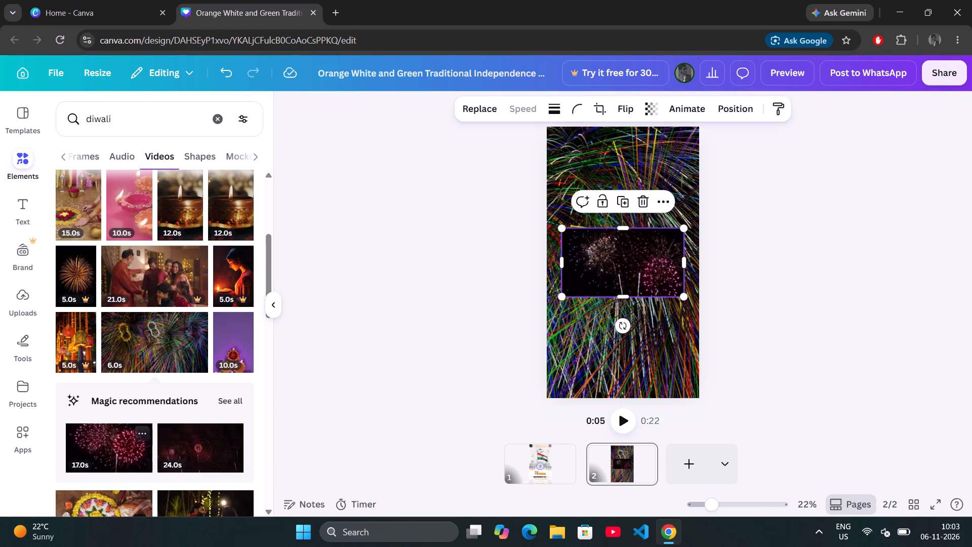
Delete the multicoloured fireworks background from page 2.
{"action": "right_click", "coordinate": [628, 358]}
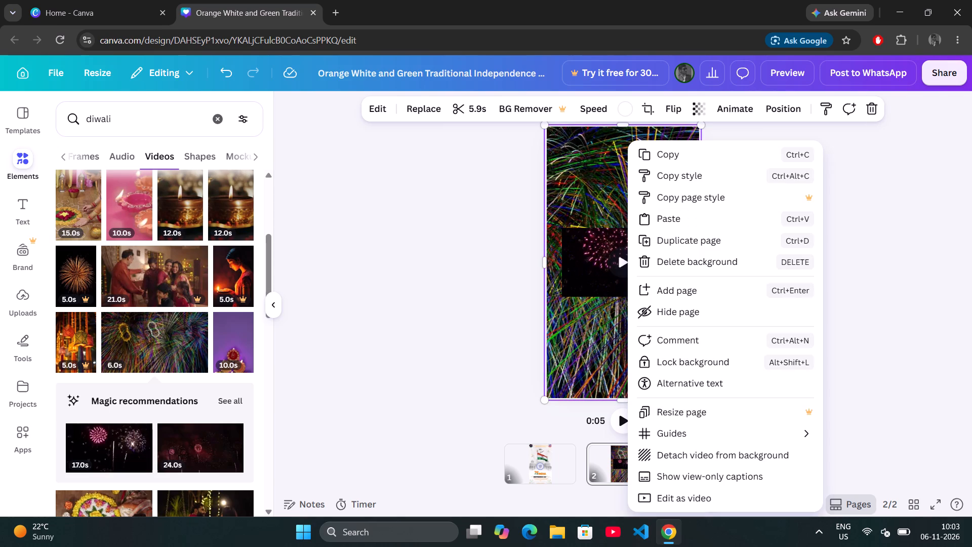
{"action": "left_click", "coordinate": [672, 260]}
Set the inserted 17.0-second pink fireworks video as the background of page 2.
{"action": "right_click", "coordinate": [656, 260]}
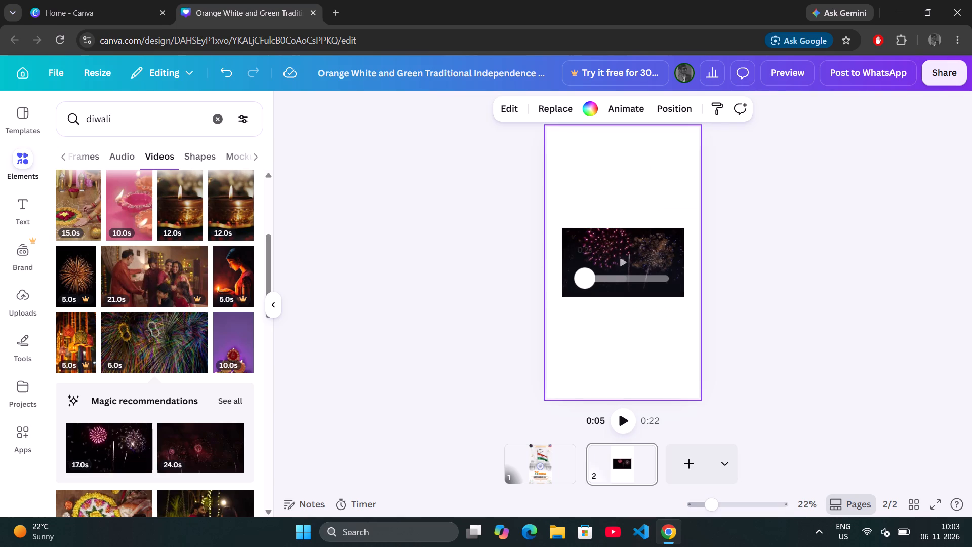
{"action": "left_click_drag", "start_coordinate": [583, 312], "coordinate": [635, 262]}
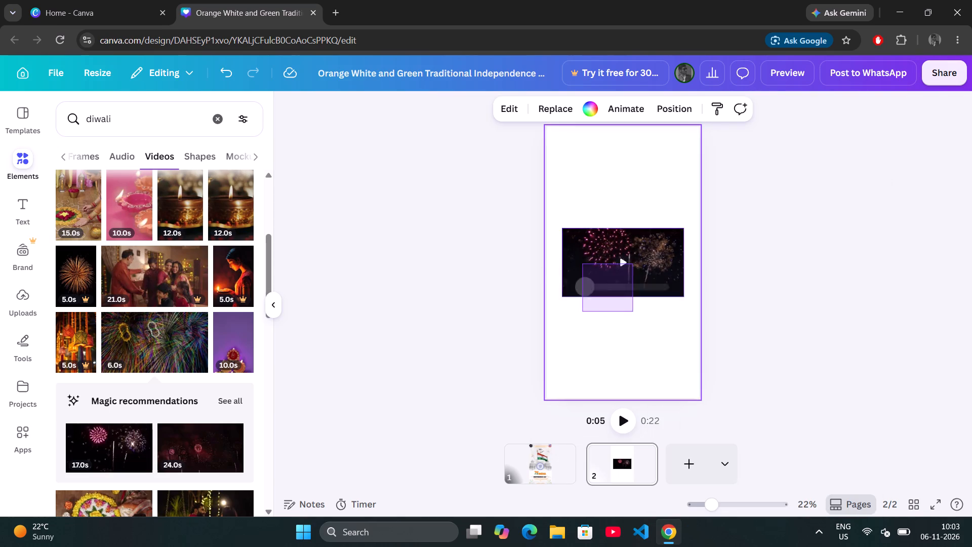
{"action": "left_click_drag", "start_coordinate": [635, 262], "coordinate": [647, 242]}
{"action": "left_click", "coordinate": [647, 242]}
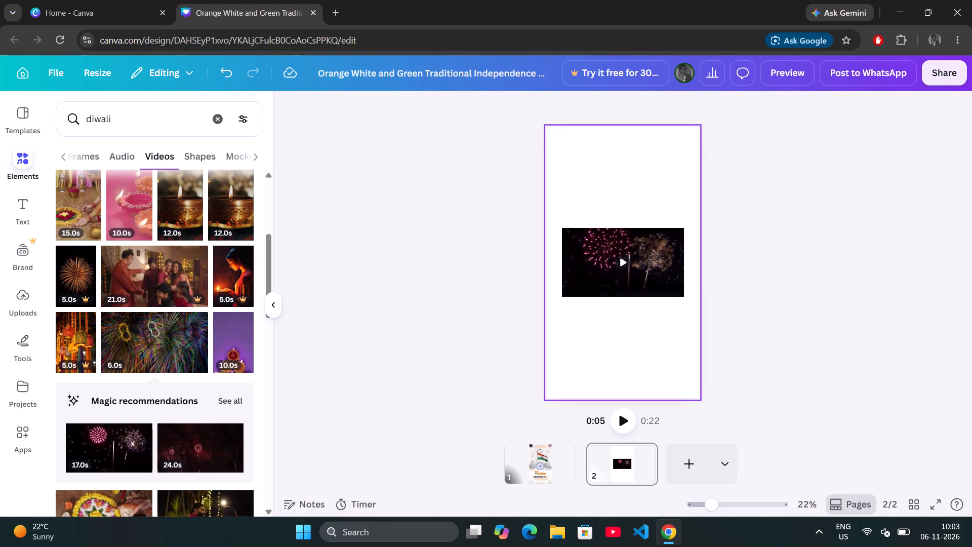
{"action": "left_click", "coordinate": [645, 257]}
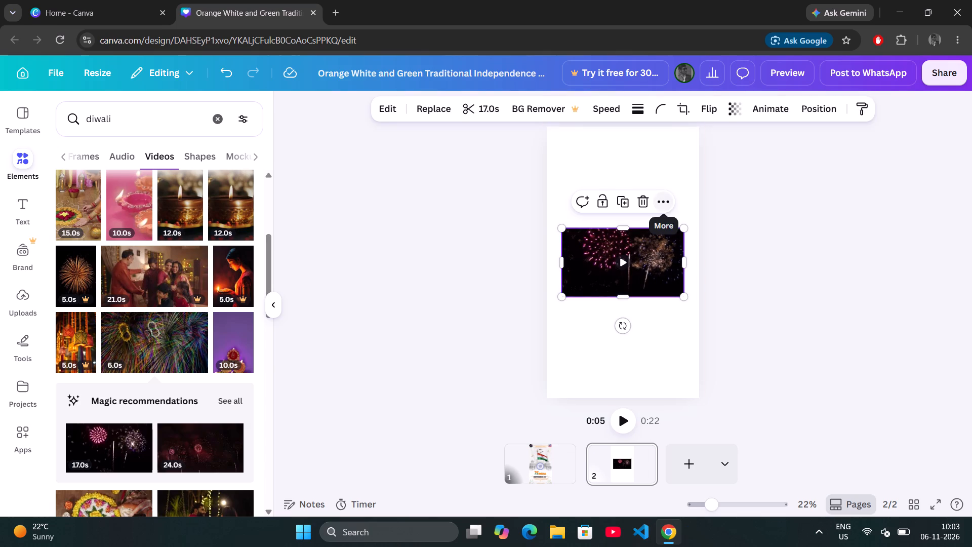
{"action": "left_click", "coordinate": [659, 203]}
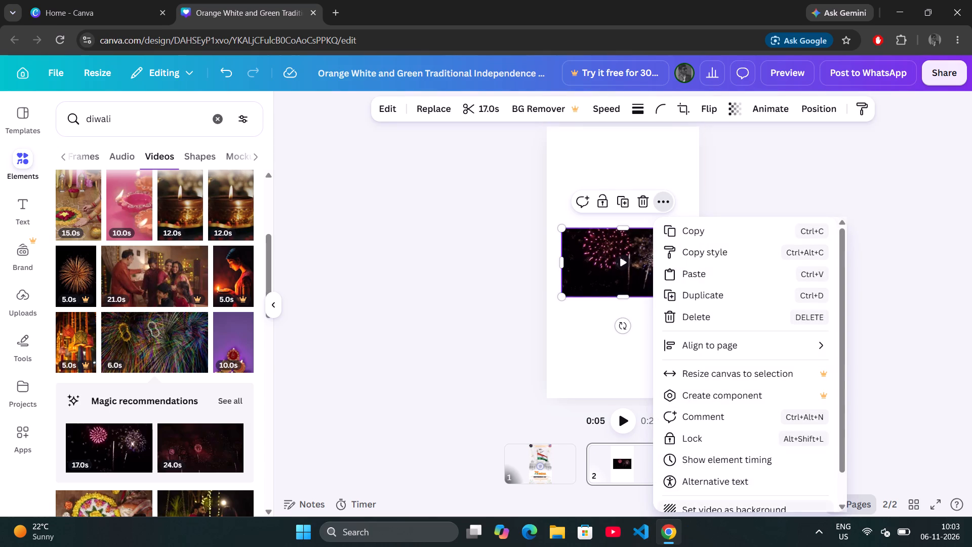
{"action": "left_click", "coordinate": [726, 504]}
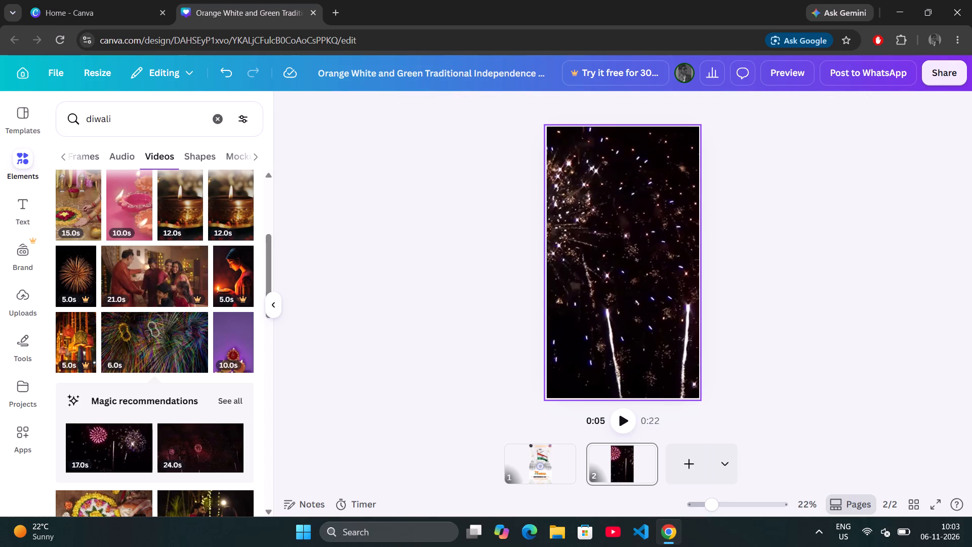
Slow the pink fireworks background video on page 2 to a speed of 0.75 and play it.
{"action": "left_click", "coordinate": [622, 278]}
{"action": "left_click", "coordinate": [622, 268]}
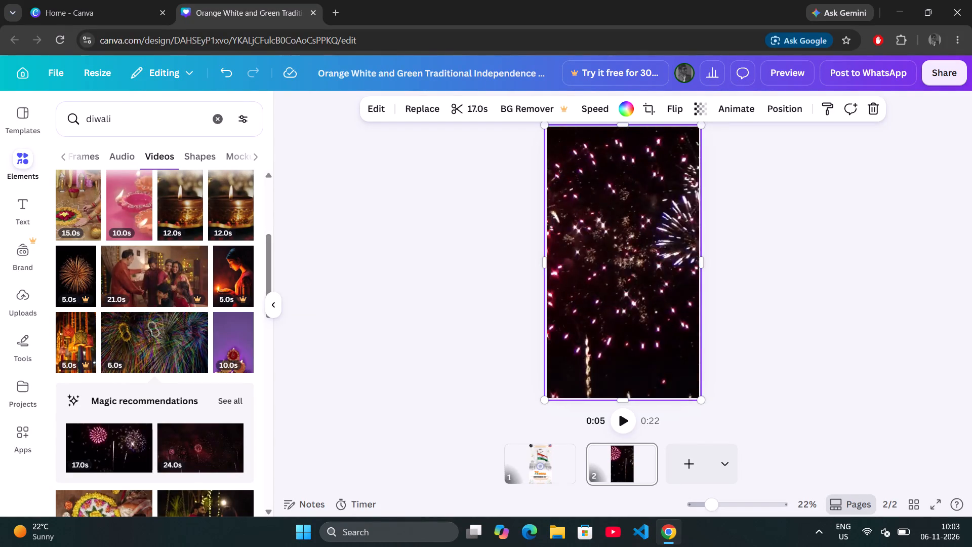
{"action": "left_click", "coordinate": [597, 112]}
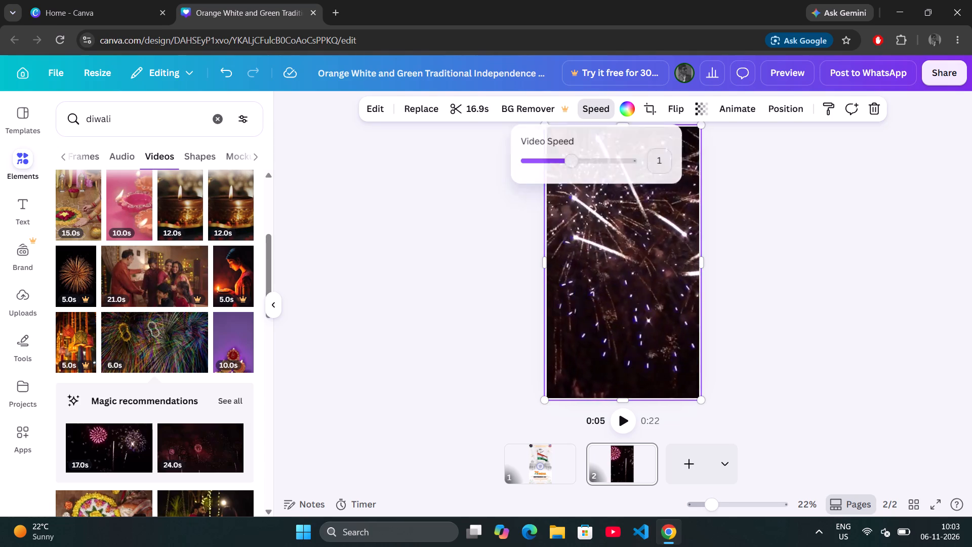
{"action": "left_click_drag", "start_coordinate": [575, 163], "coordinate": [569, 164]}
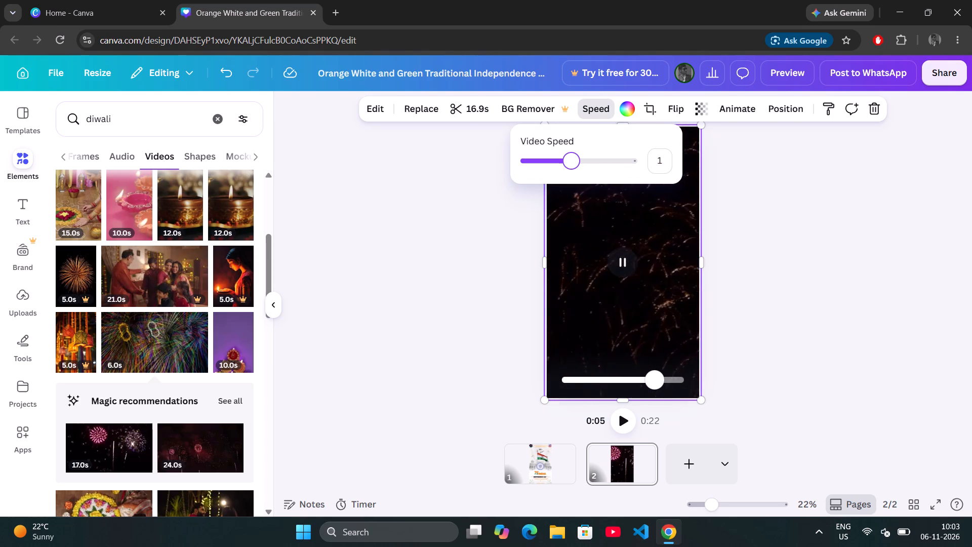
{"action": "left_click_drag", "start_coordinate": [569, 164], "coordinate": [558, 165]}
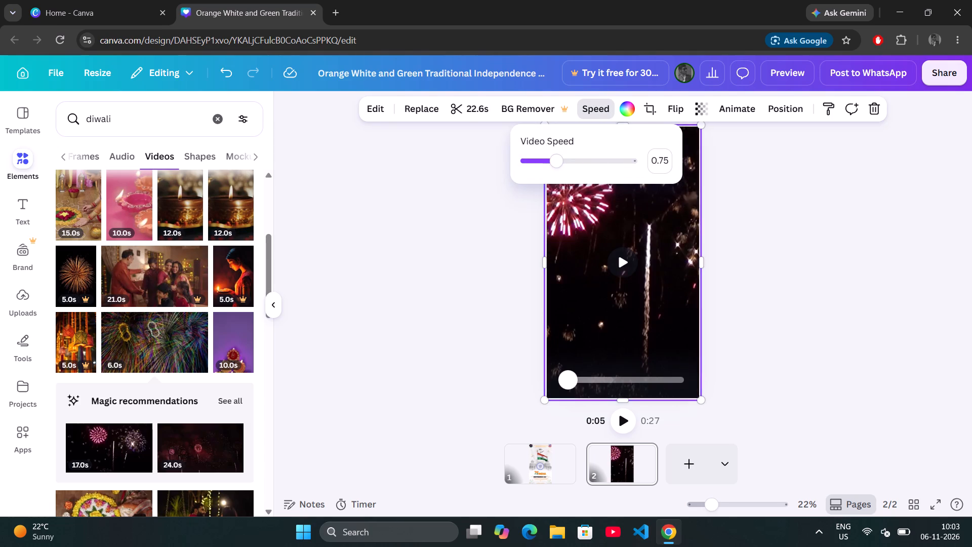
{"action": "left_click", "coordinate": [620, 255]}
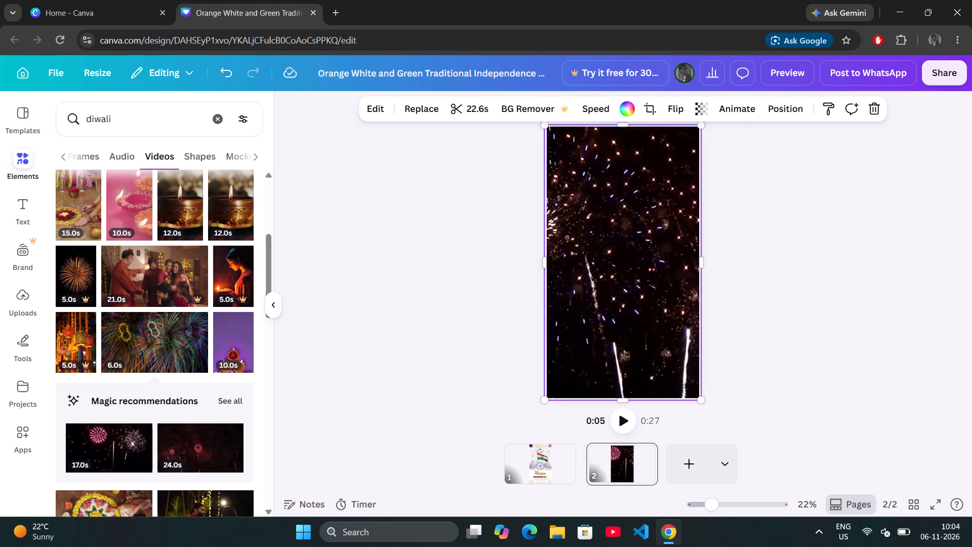
Insert the olive-green photo with pink roses and yellow flowers from the diwali photo results onto page 2.
{"action": "scroll", "coordinate": [155, 258], "scroll_direction": "down", "scroll_amount": 2}
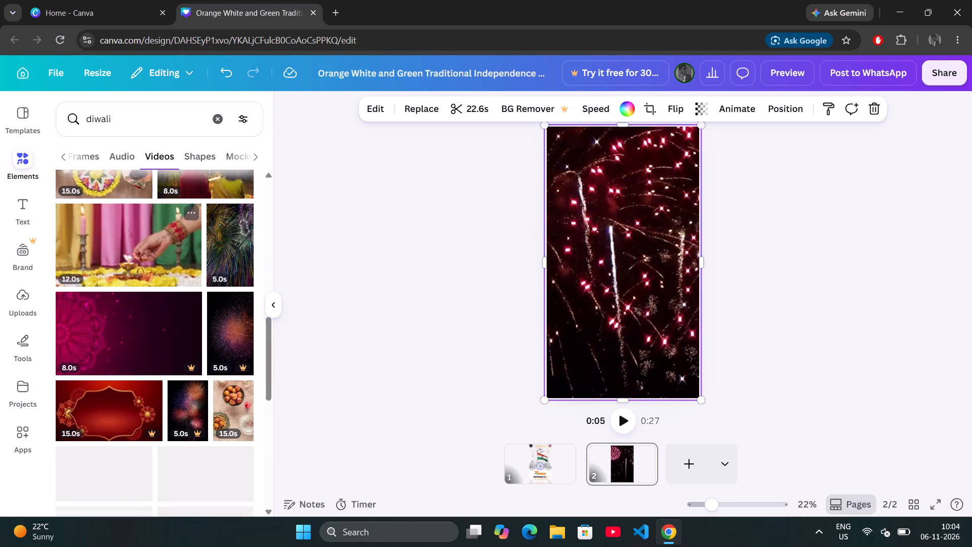
{"action": "scroll", "coordinate": [155, 258], "scroll_direction": "down", "scroll_amount": 1}
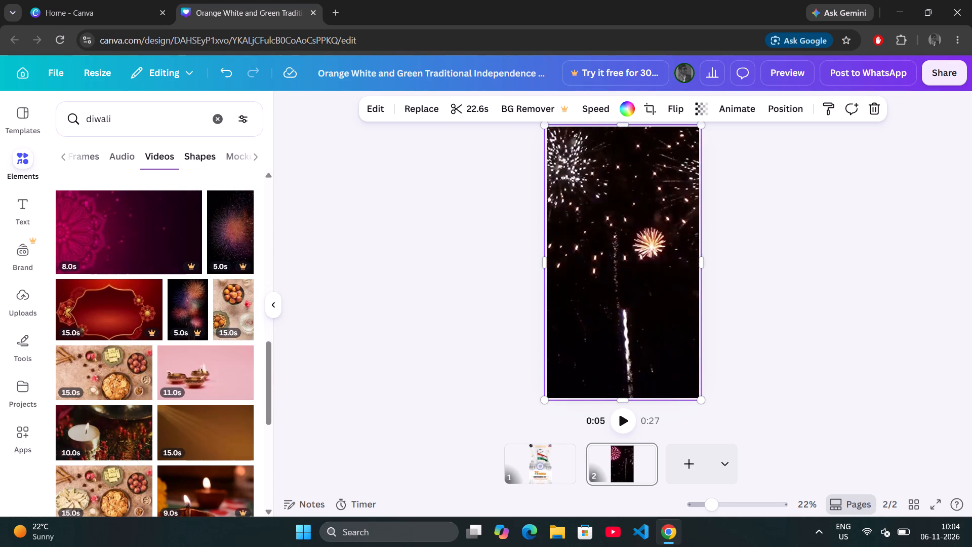
{"action": "scroll", "coordinate": [205, 152], "scroll_direction": "up", "scroll_amount": 1}
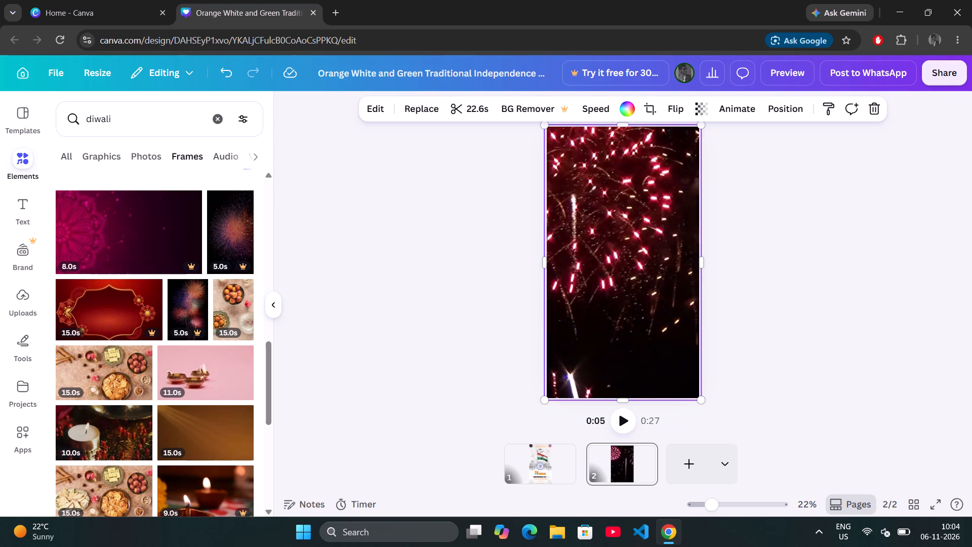
{"action": "scroll", "coordinate": [205, 152], "scroll_direction": "right", "scroll_amount": 1}
{"action": "left_click", "coordinate": [148, 159]}
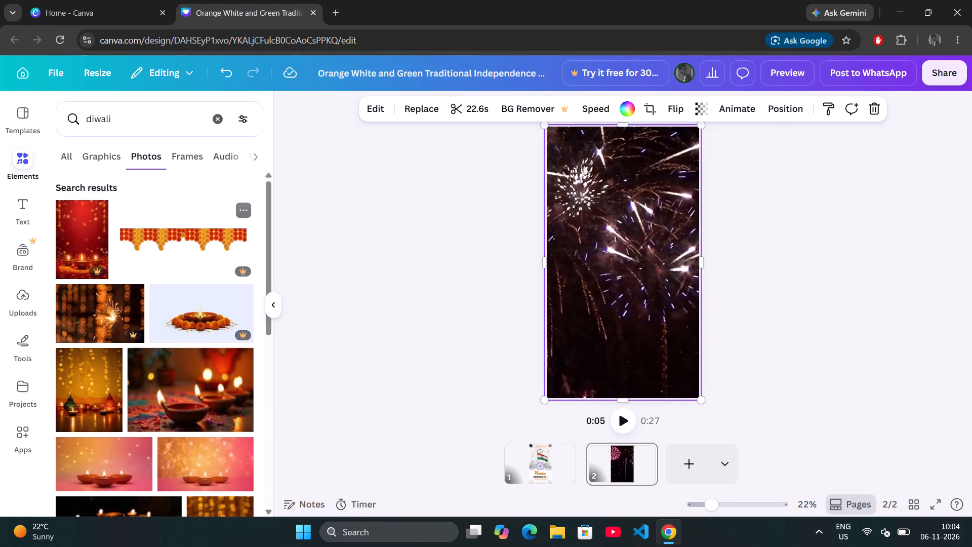
{"action": "scroll", "coordinate": [175, 250], "scroll_direction": "up", "scroll_amount": 1}
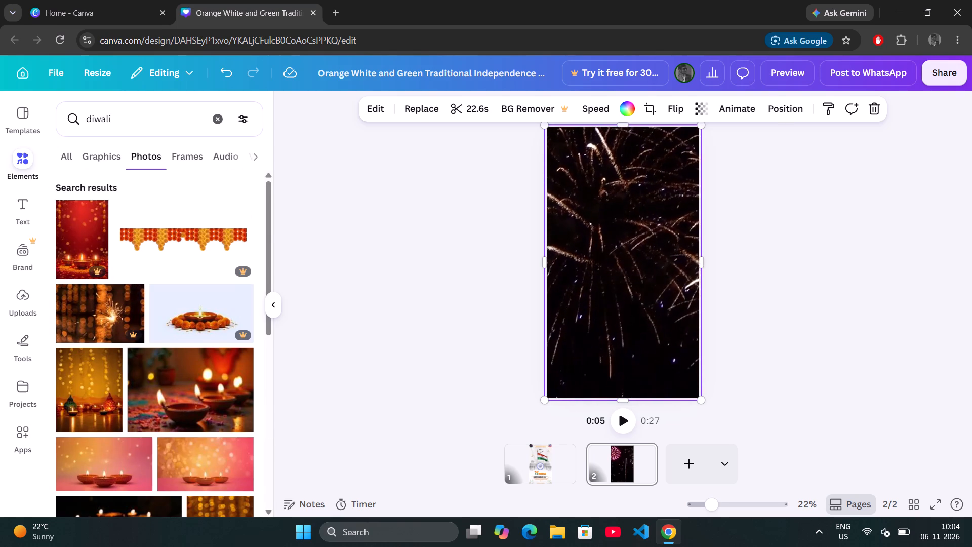
{"action": "scroll", "coordinate": [169, 344], "scroll_direction": "down", "scroll_amount": 3}
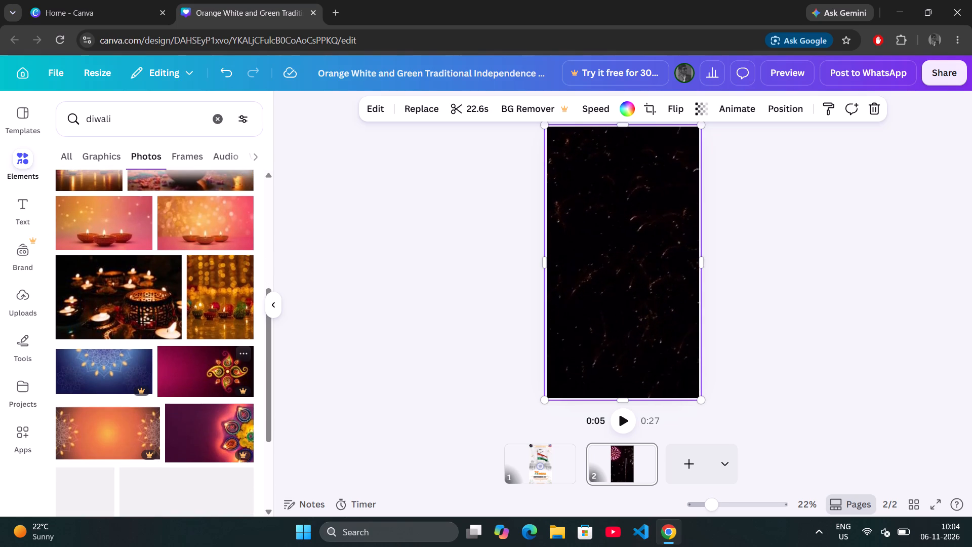
{"action": "scroll", "coordinate": [169, 344], "scroll_direction": "down", "scroll_amount": 1}
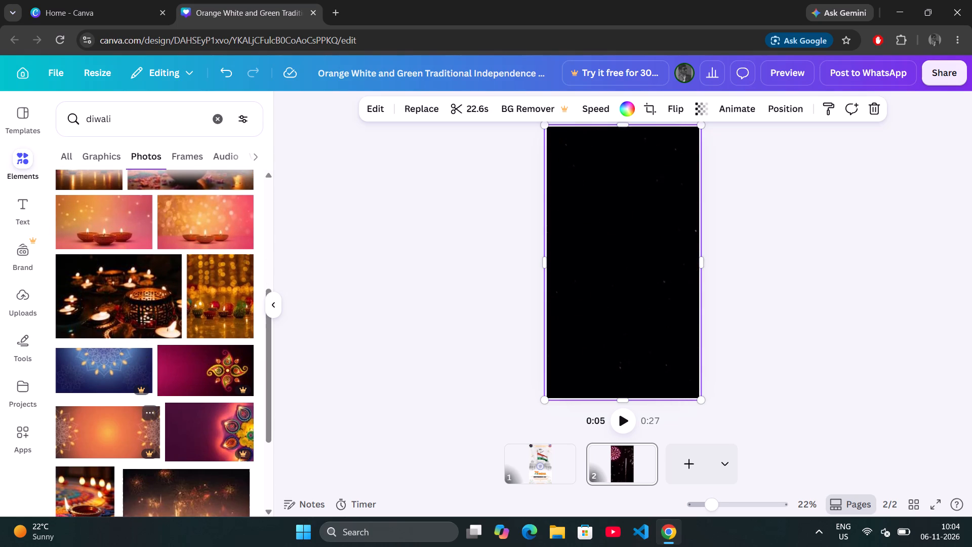
{"action": "scroll", "coordinate": [124, 367], "scroll_direction": "down", "scroll_amount": 2}
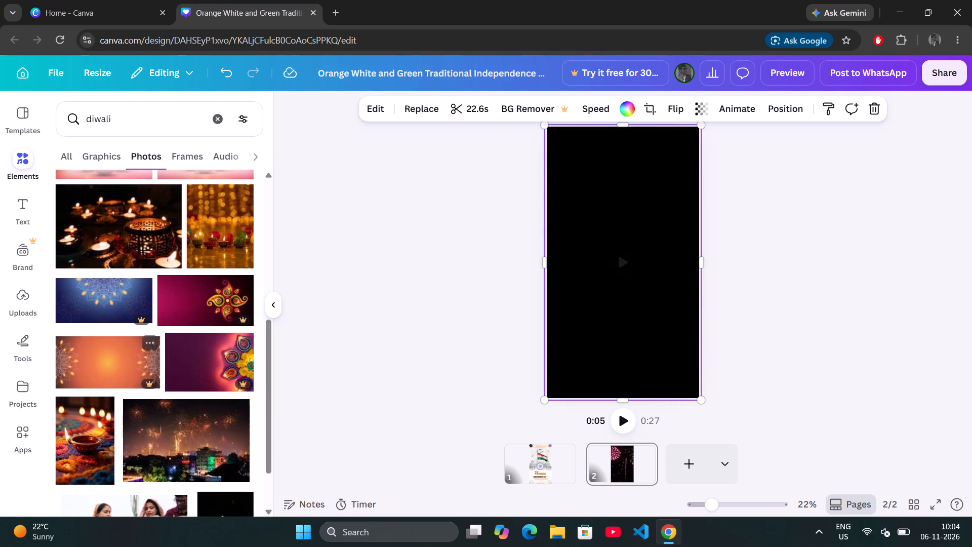
{"action": "scroll", "coordinate": [124, 367], "scroll_direction": "down", "scroll_amount": 4}
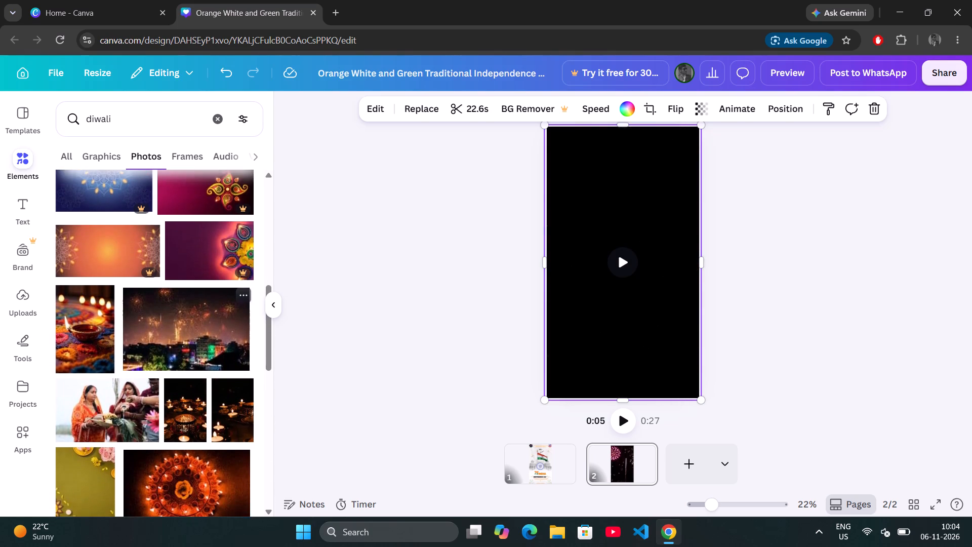
{"action": "scroll", "coordinate": [124, 367], "scroll_direction": "down", "scroll_amount": 3}
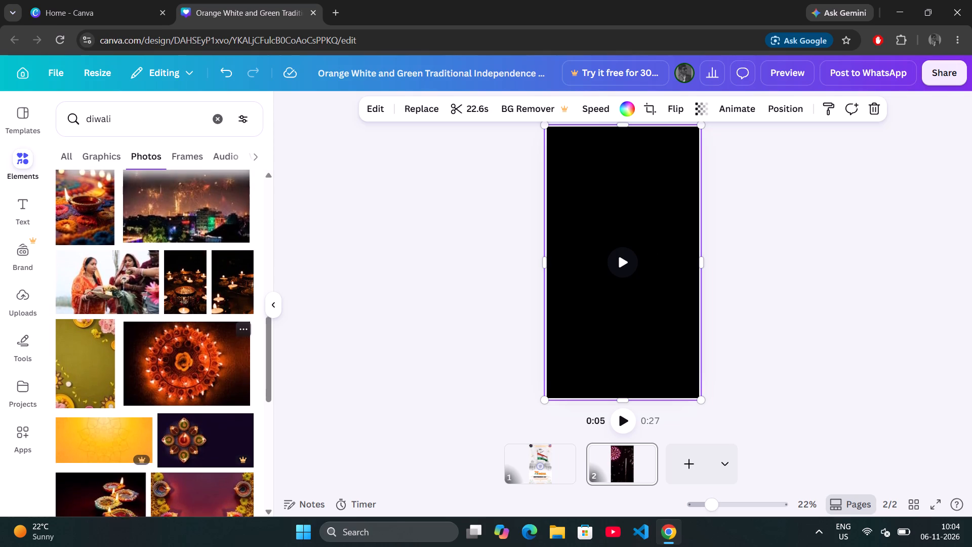
{"action": "scroll", "coordinate": [124, 367], "scroll_direction": "down", "scroll_amount": 2}
{"action": "scroll", "coordinate": [124, 367], "scroll_direction": "up", "scroll_amount": 1}
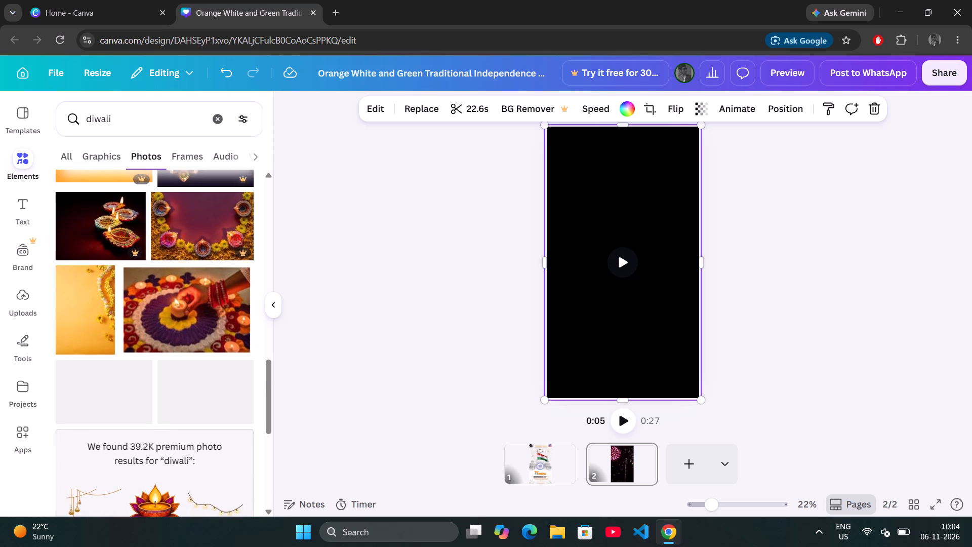
{"action": "scroll", "coordinate": [124, 367], "scroll_direction": "up", "scroll_amount": 3}
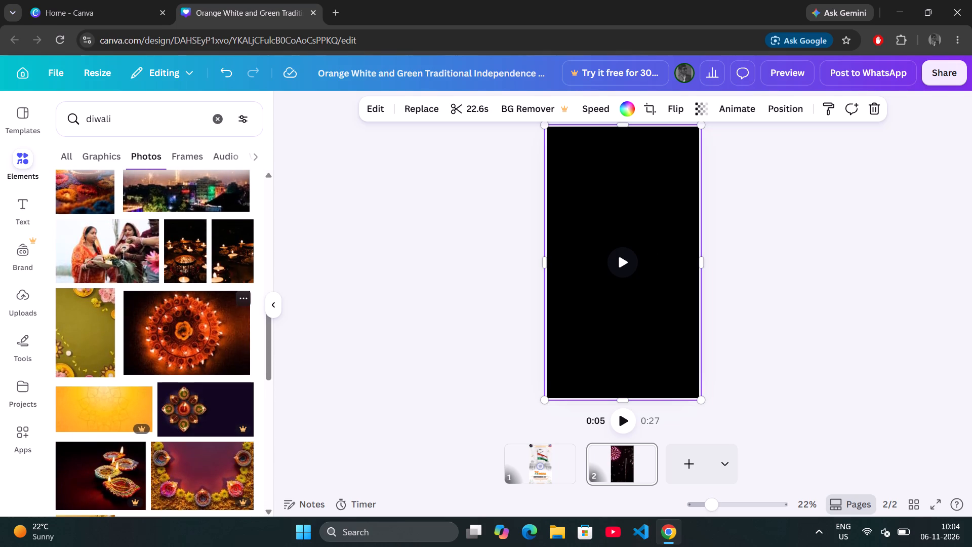
{"action": "left_click", "coordinate": [76, 323]}
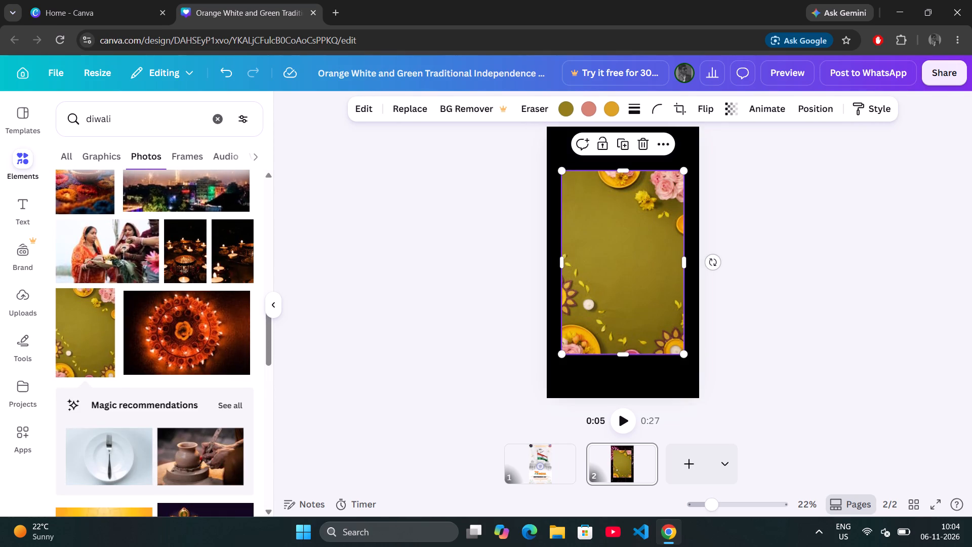
Replace the background of page 2 with the inserted olive-green floral photo.
{"action": "right_click", "coordinate": [618, 264]}
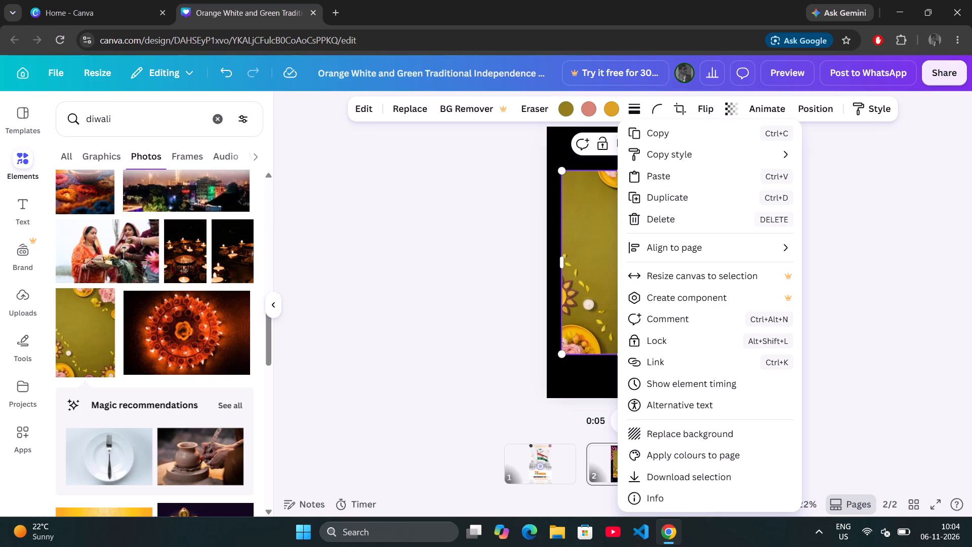
{"action": "left_click", "coordinate": [703, 432]}
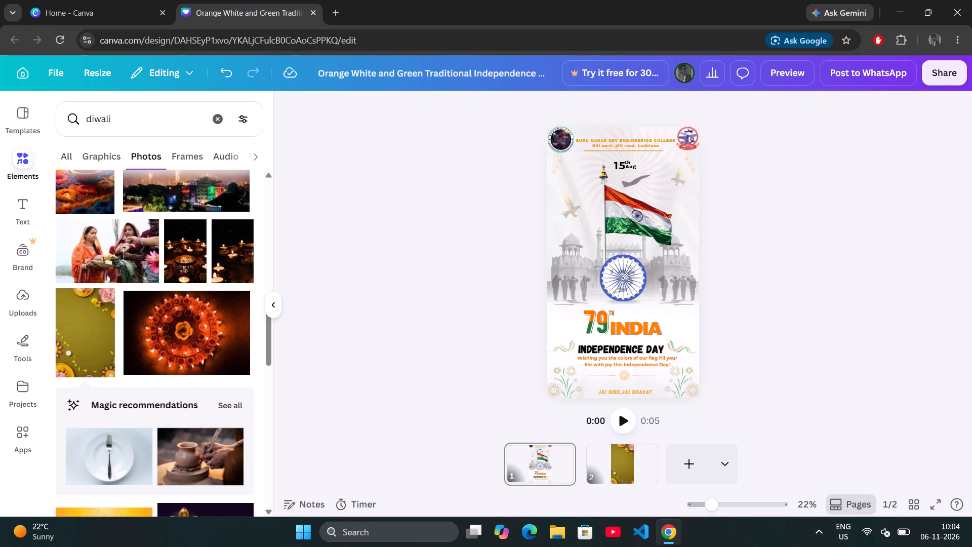
{"action": "left_click", "coordinate": [622, 463]}
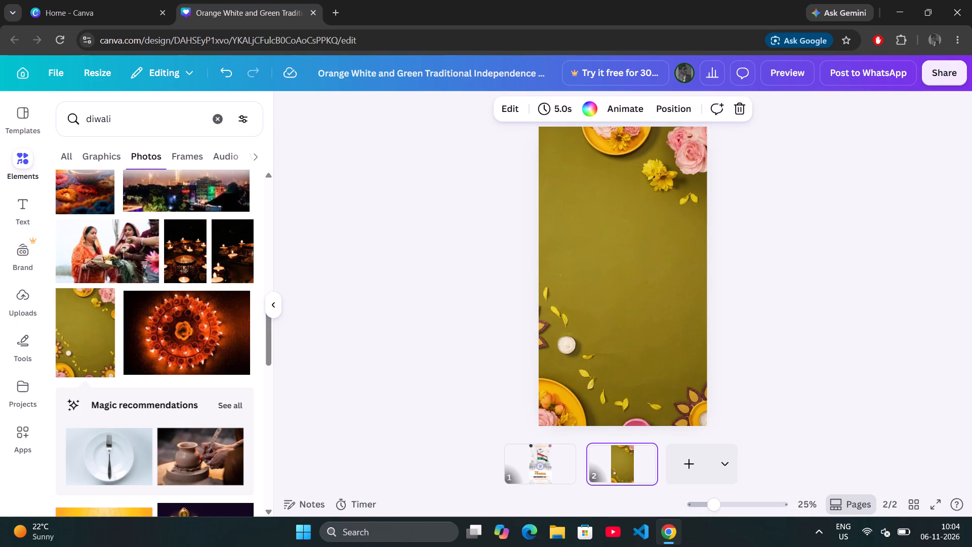
{"action": "left_click", "coordinate": [623, 221]}
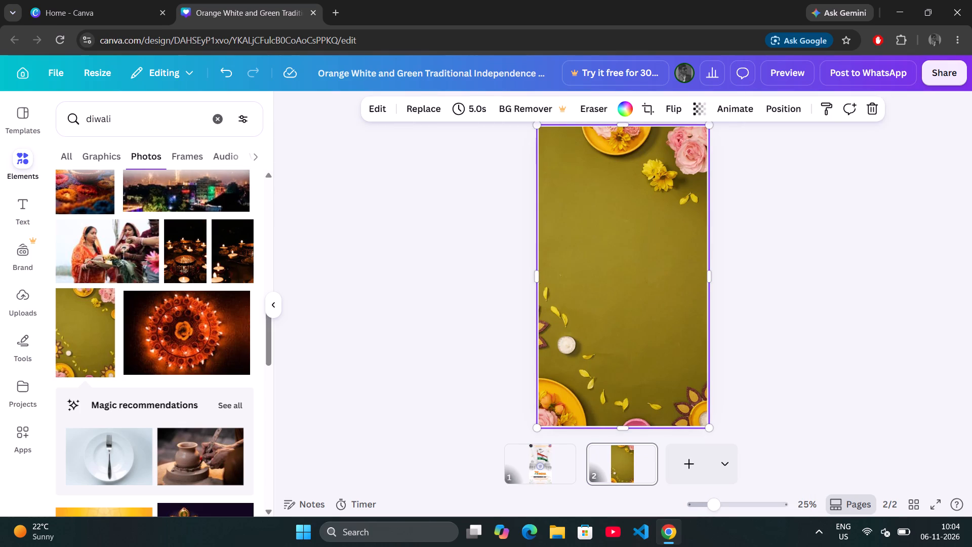
{"action": "left_click", "coordinate": [622, 176]}
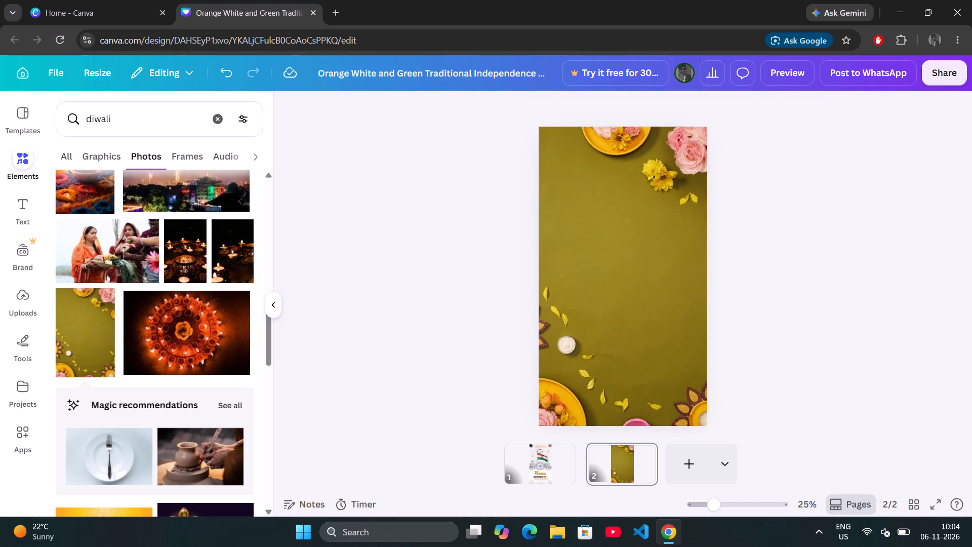
Delete page 1, which holds the Independence Day design.
{"action": "left_click", "coordinate": [543, 457]}
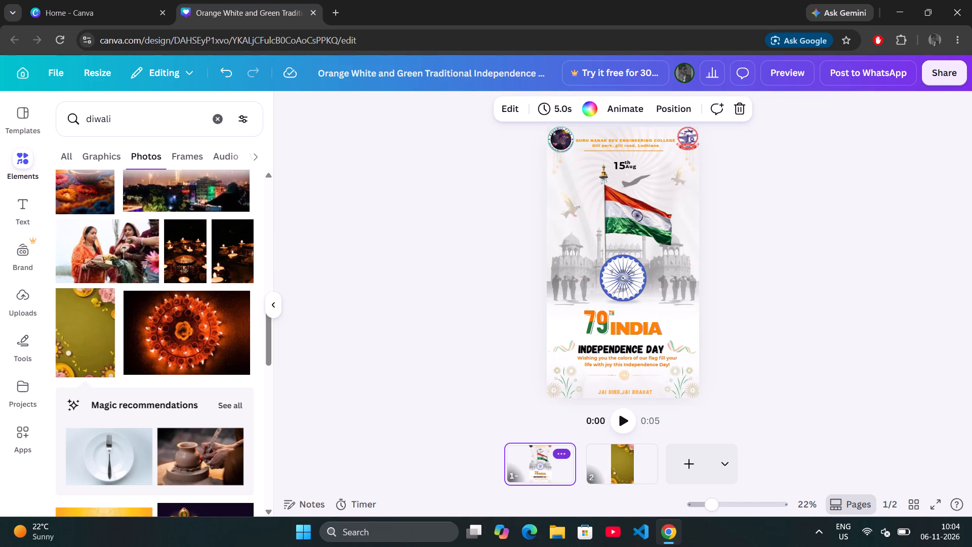
{"action": "left_click", "coordinate": [557, 453]}
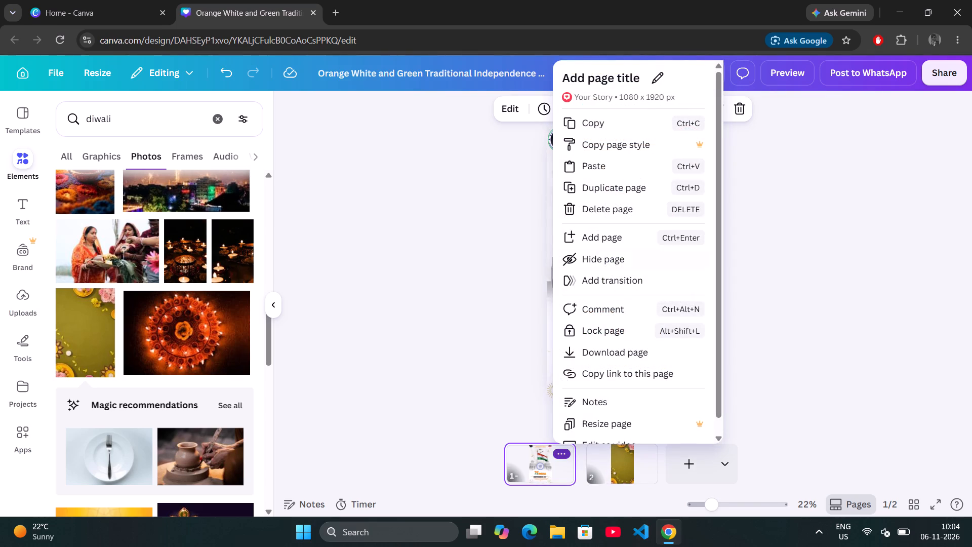
{"action": "left_click", "coordinate": [606, 212]}
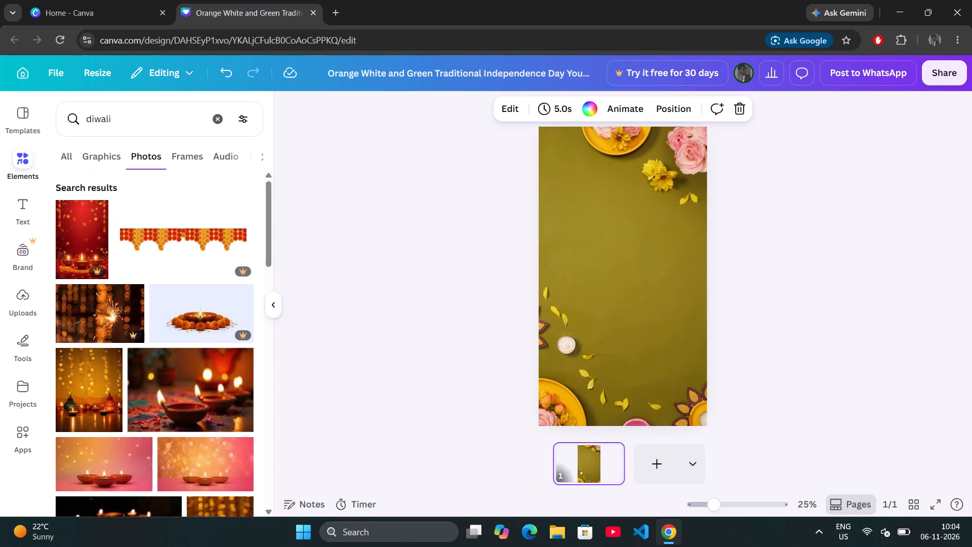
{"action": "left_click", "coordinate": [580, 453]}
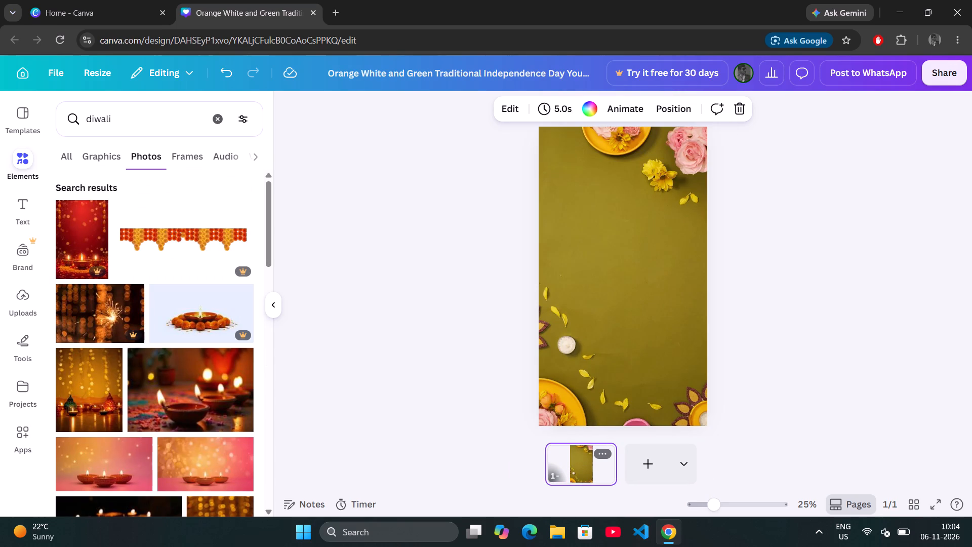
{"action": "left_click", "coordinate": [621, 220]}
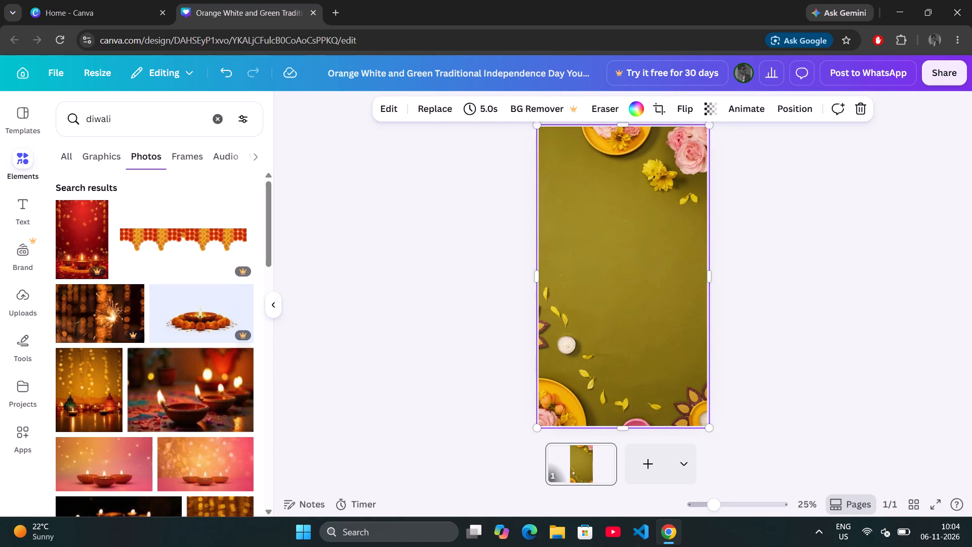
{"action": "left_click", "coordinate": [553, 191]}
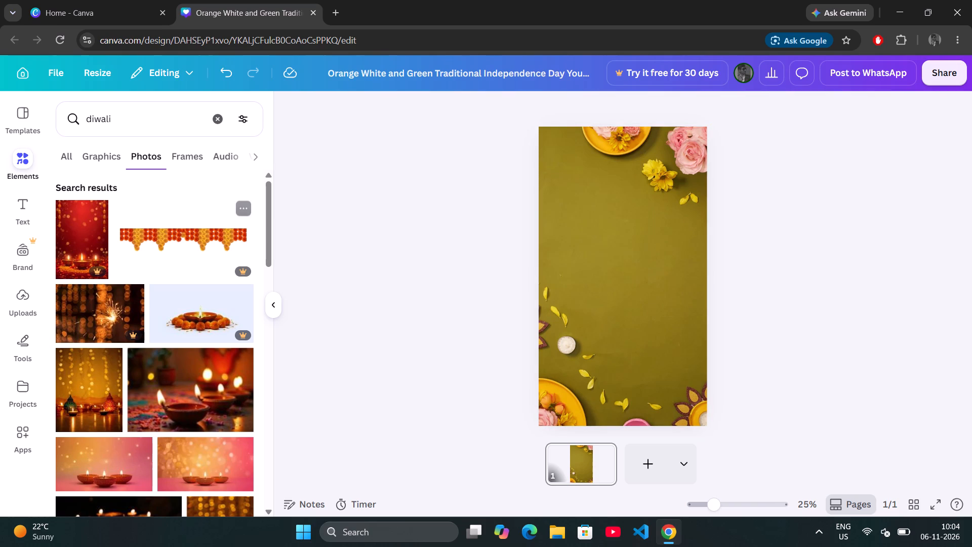
Insert the black "Happy BIRTHDAY" font combination onto the olive-green page.
{"action": "left_click", "coordinate": [25, 210]}
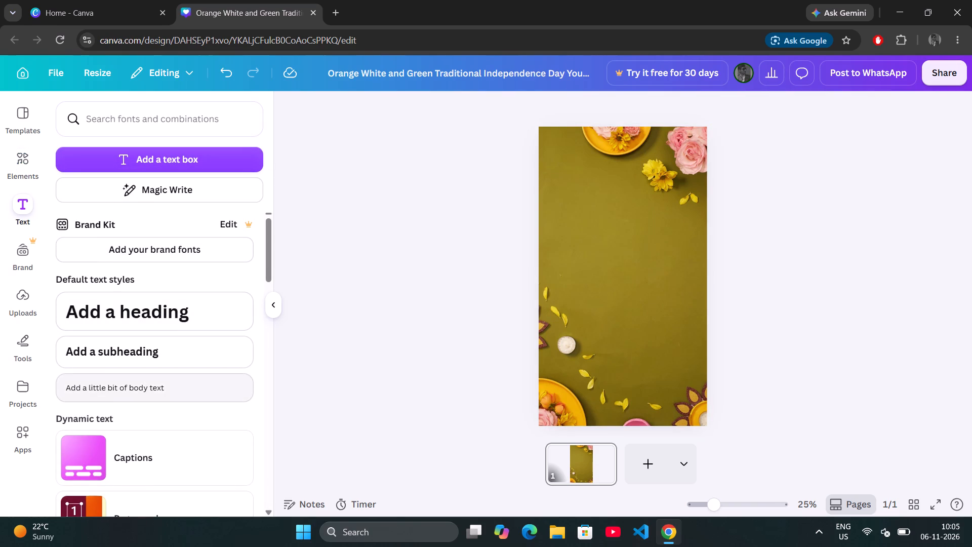
{"action": "scroll", "coordinate": [153, 392], "scroll_direction": "down", "scroll_amount": 3}
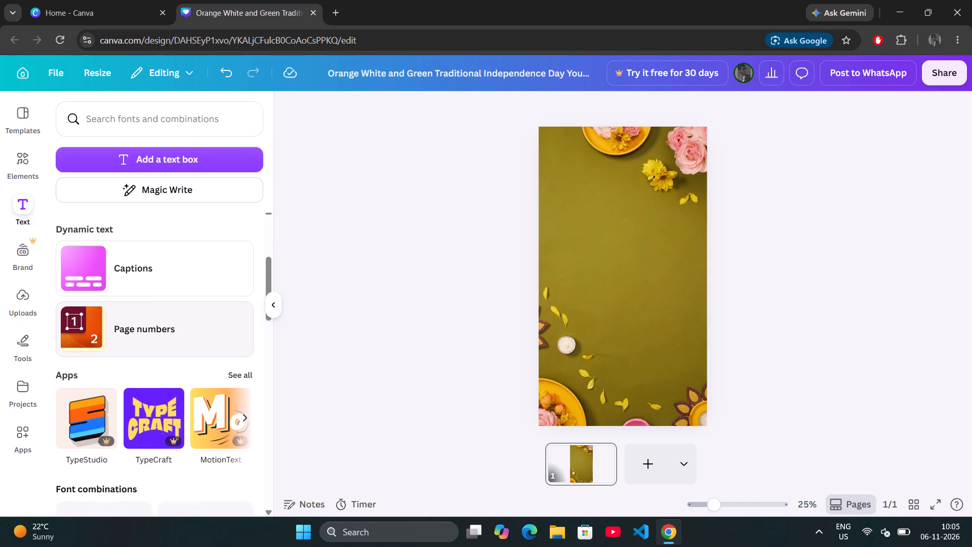
{"action": "scroll", "coordinate": [153, 392], "scroll_direction": "down", "scroll_amount": 2}
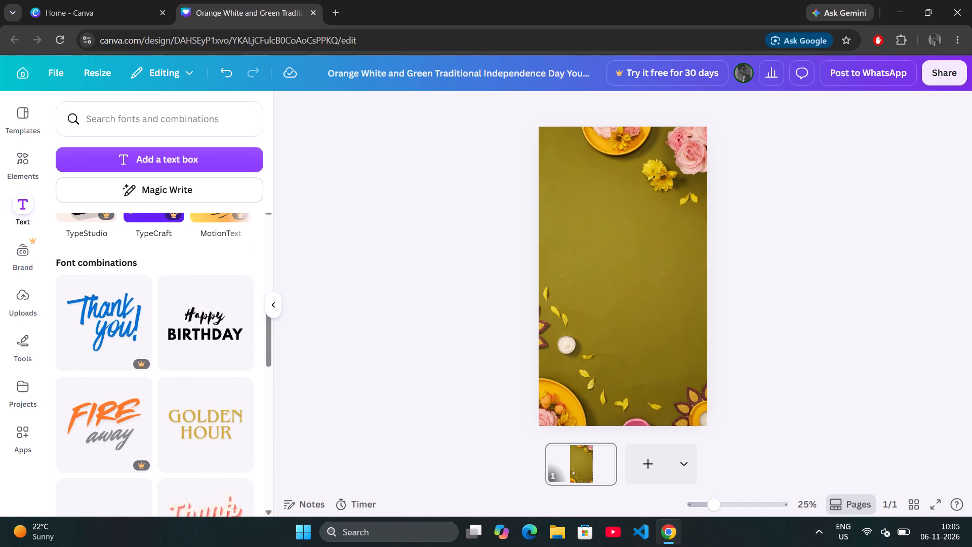
{"action": "left_click", "coordinate": [203, 338]}
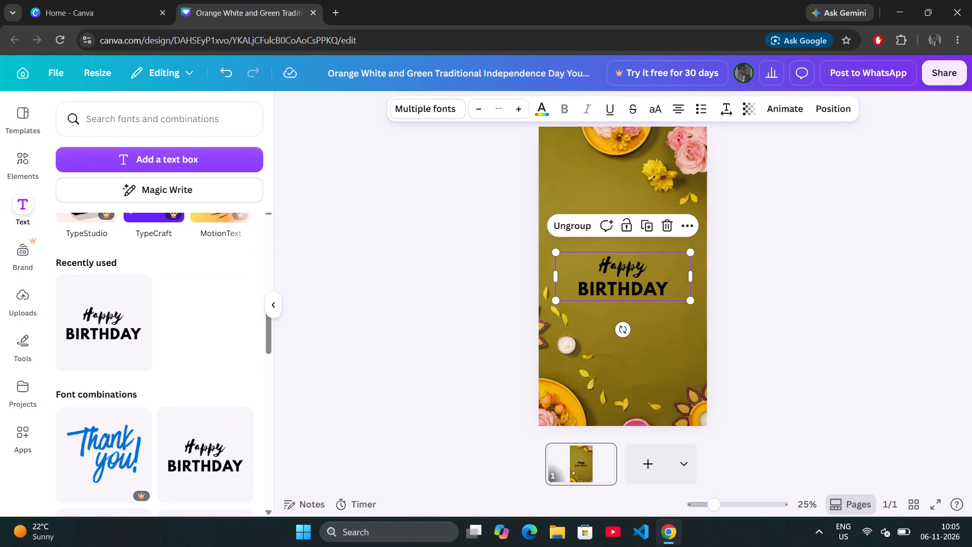
Delete the word "BIRTHDAY" from the inserted text group.
{"action": "left_click", "coordinate": [624, 279]}
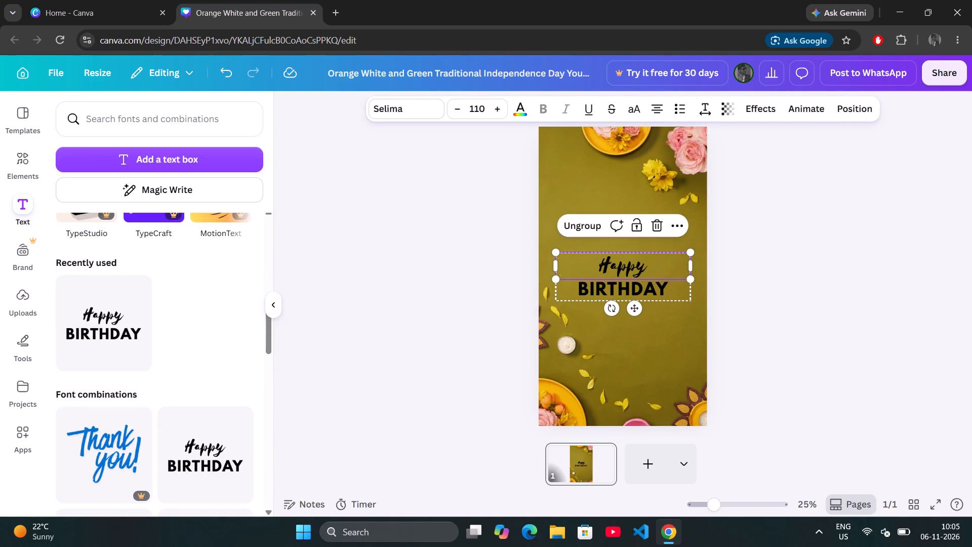
{"action": "double_click", "coordinate": [654, 292]}
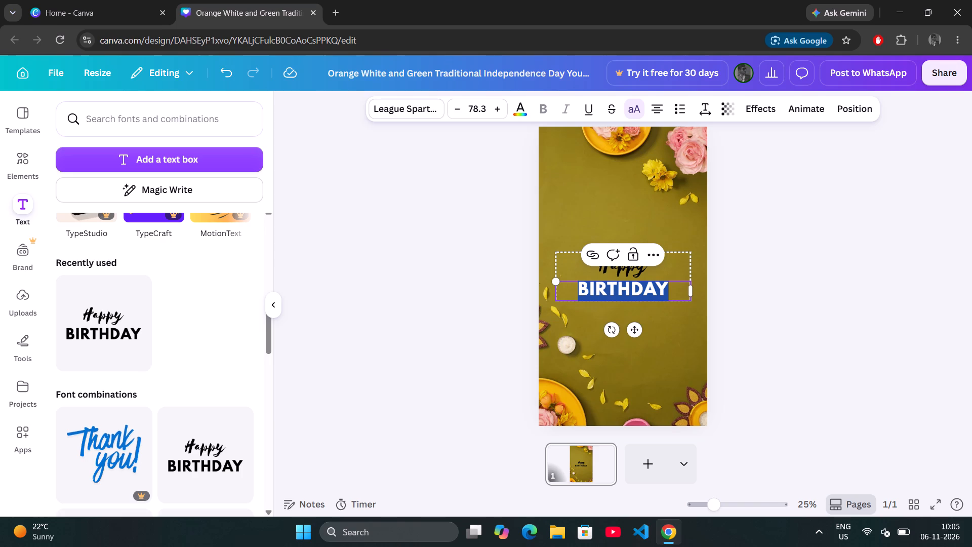
{"action": "key", "text": "BackSpace"}
{"action": "key", "text": "BackSpace"}
{"action": "key", "text": "BackSpace"}
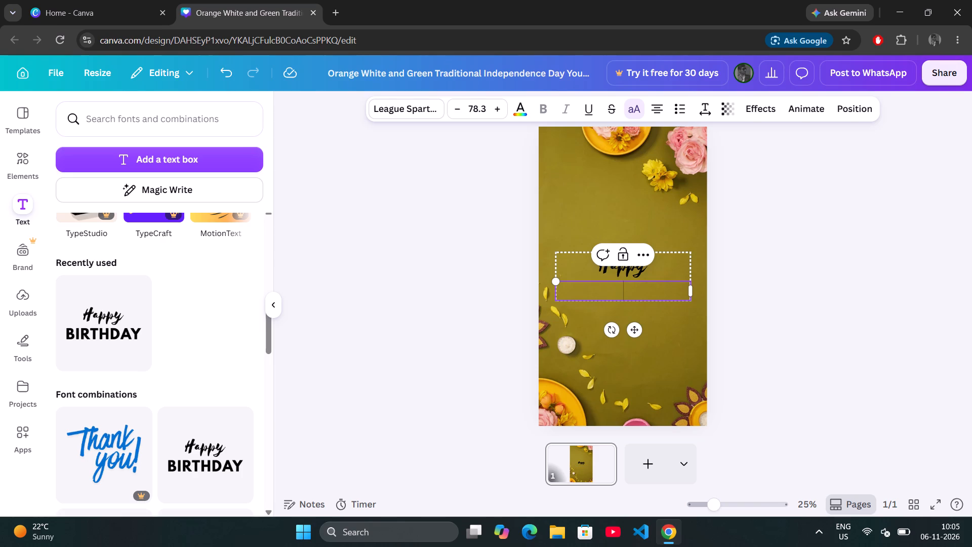
Replace the word "Happy" with "happy" and "diwali" on two lines.
{"action": "triple_click", "coordinate": [658, 274]}
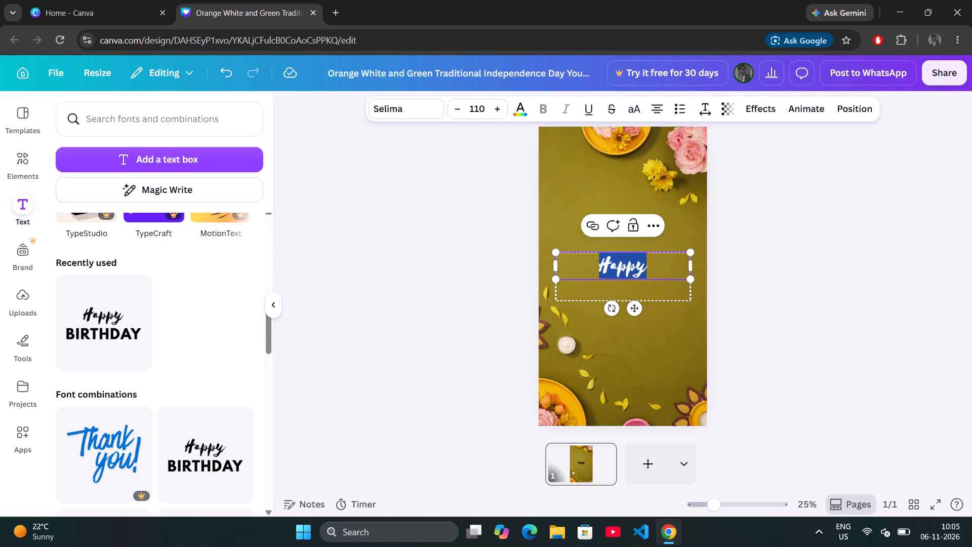
{"action": "key", "text": "BackSpace"}
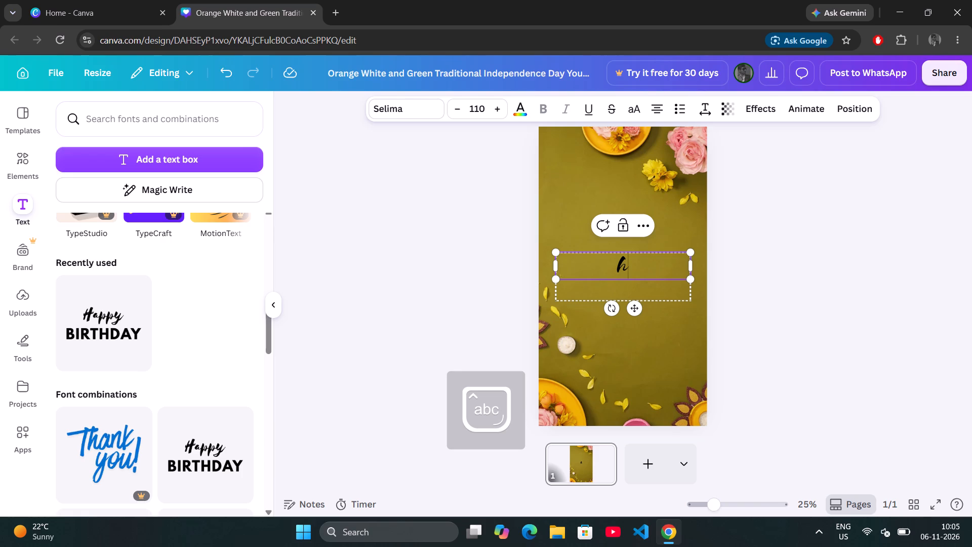
{"action": "type", "text": "ao"}
{"action": "key", "text": "BackSpace"}
{"action": "type", "text": "ppy"}
{"action": "key", "text": "space"}
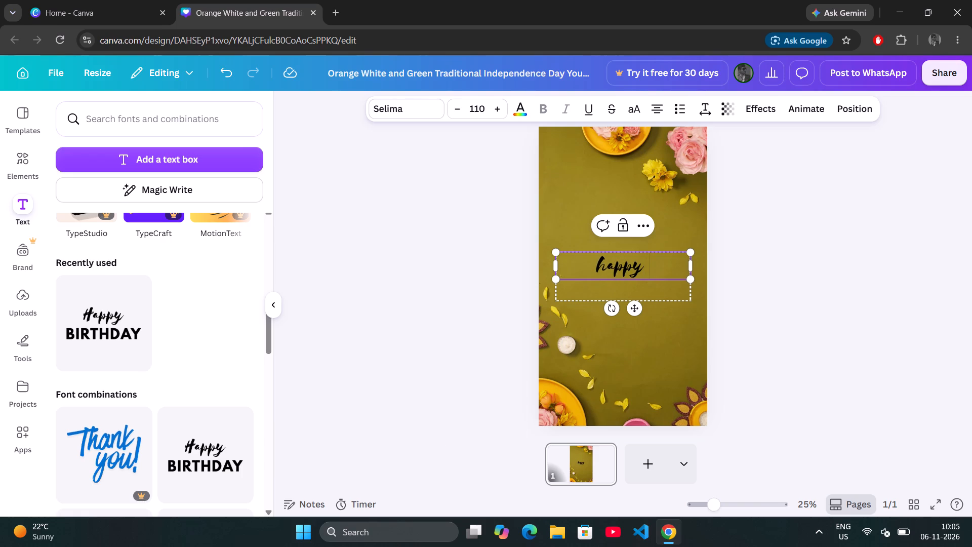
{"action": "key", "text": "Return"}
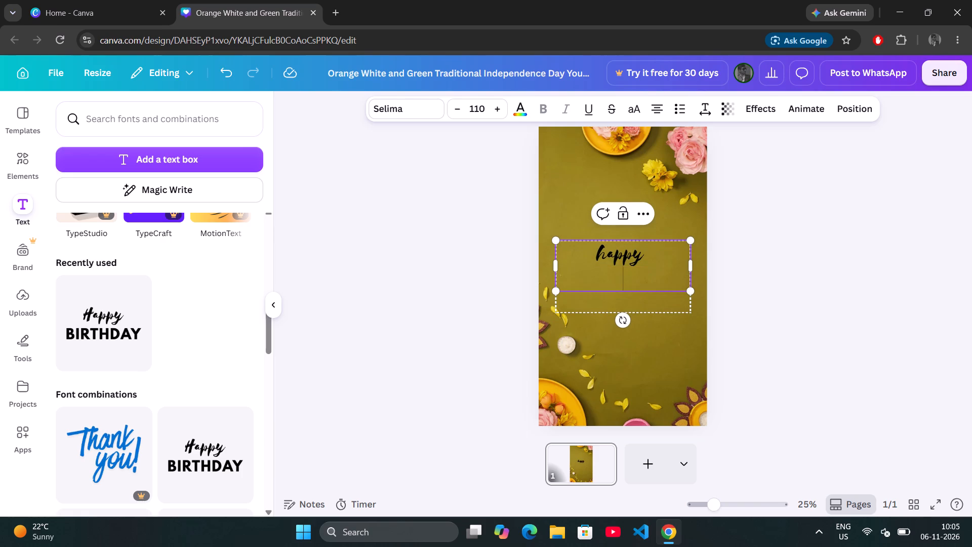
{"action": "type", "text": "diwali"}
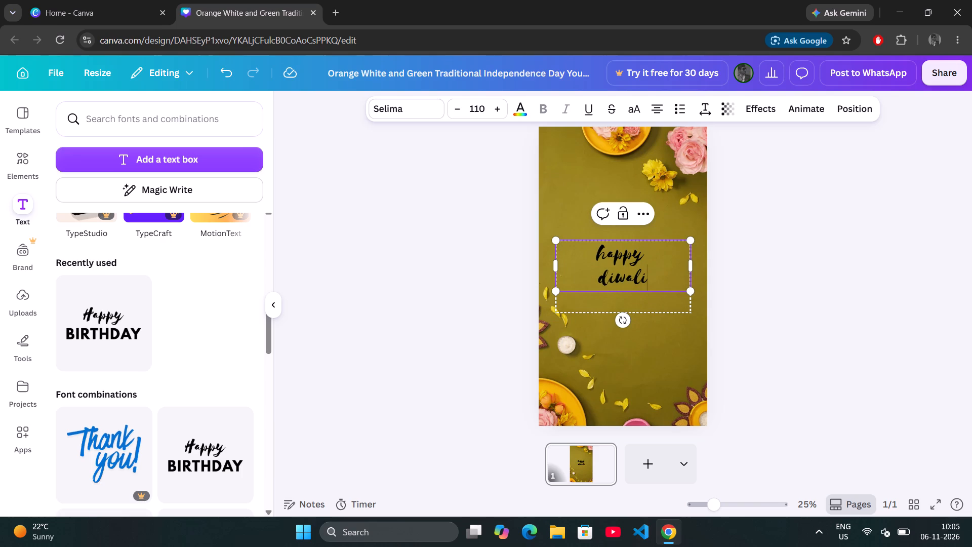
{"action": "left_click", "coordinate": [640, 317]}
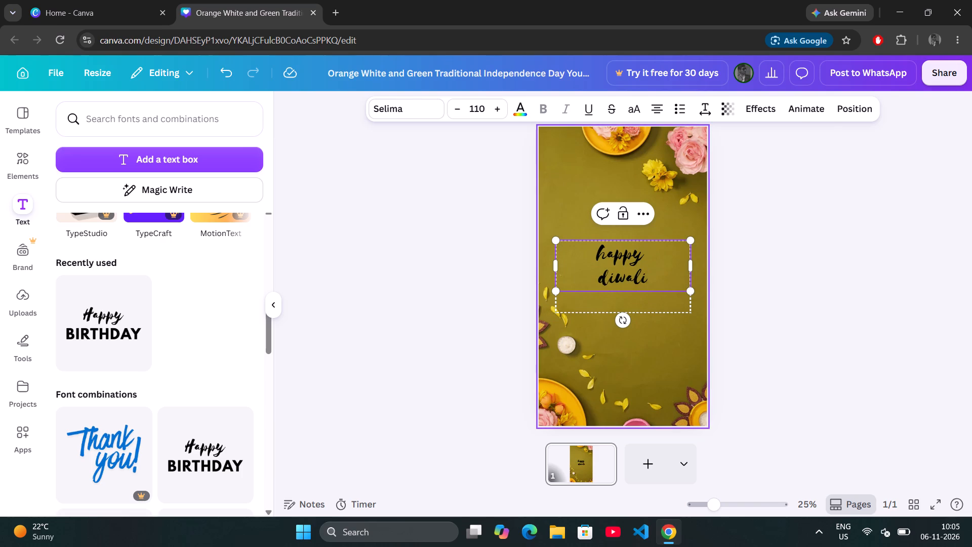
Widen the happy diwali text group on both sides so it extends beyond the page's side edges.
{"action": "double_click", "coordinate": [624, 277]}
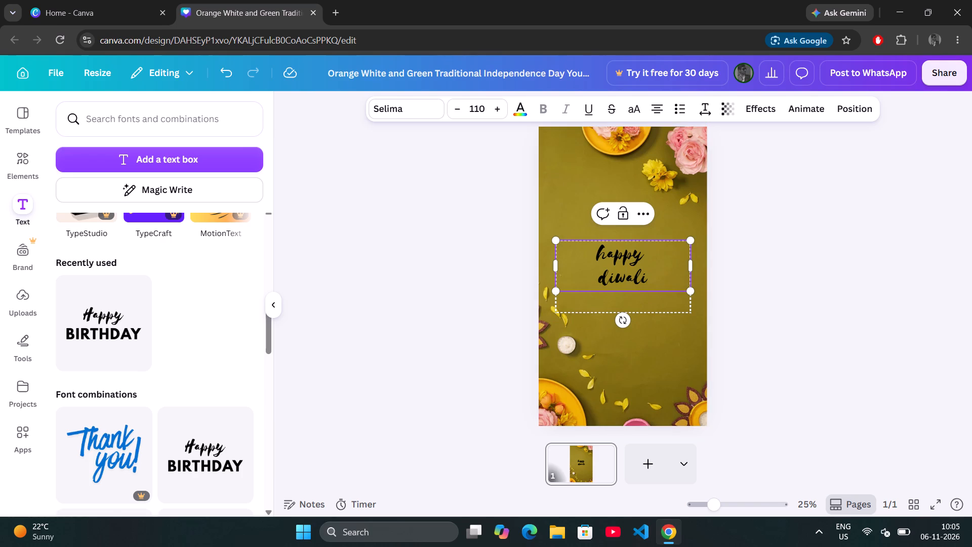
{"action": "left_click_drag", "start_coordinate": [618, 242], "coordinate": [614, 231]}
{"action": "left_click", "coordinate": [614, 231]}
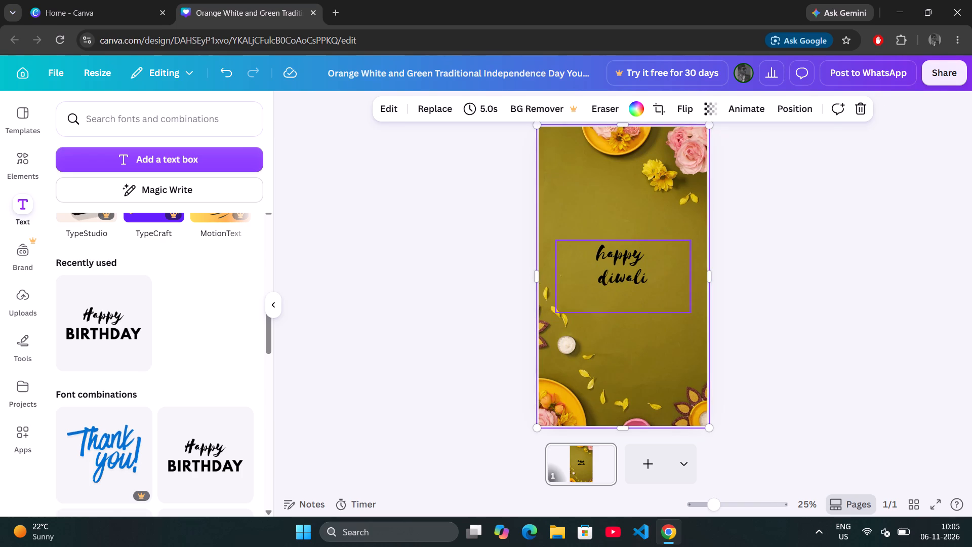
{"action": "left_click", "coordinate": [622, 310]}
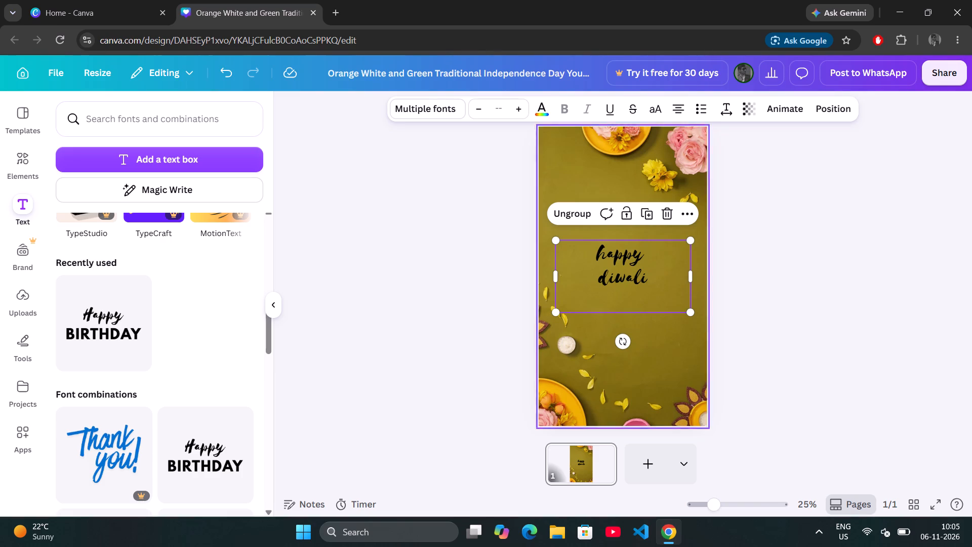
{"action": "left_click_drag", "start_coordinate": [557, 271], "coordinate": [553, 272]}
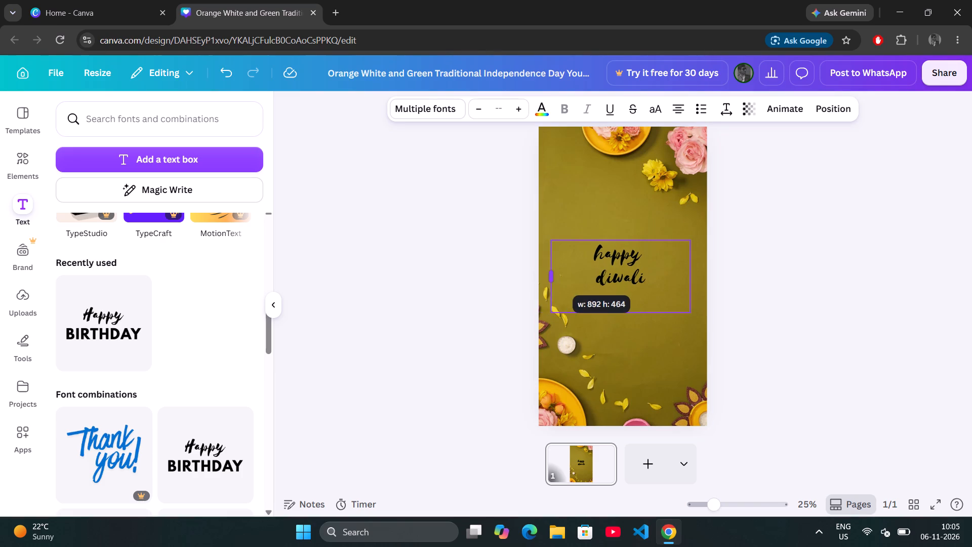
{"action": "left_click_drag", "start_coordinate": [553, 272], "coordinate": [474, 279]}
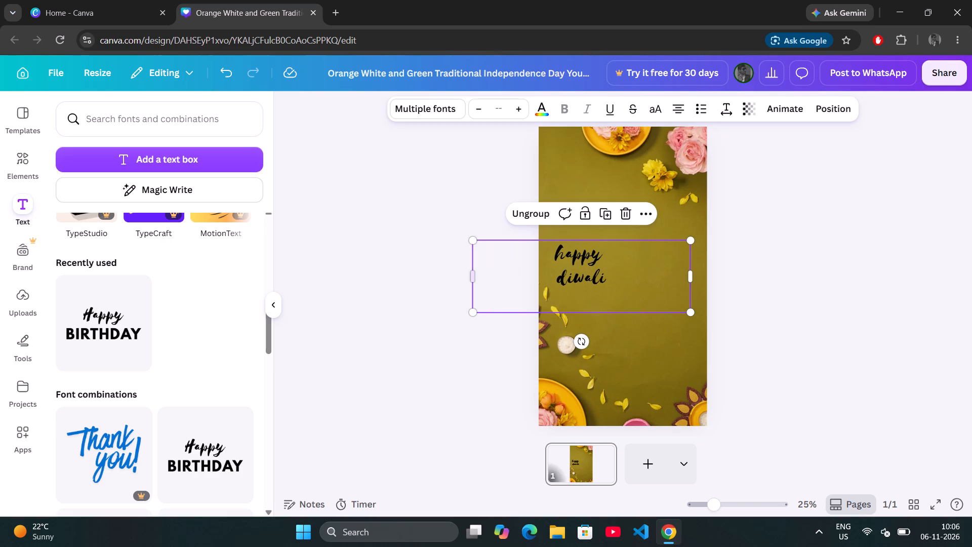
{"action": "left_click_drag", "start_coordinate": [688, 278], "coordinate": [770, 273]}
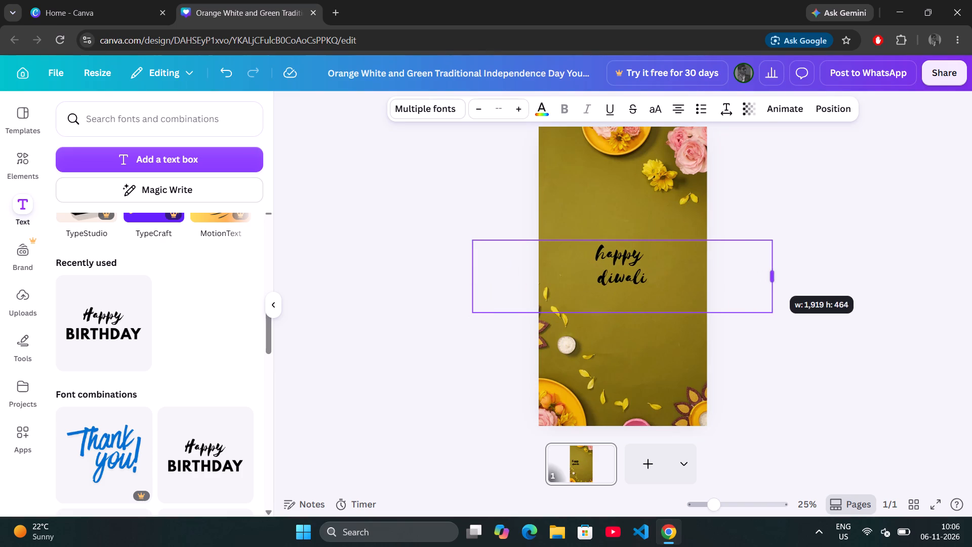
{"action": "left_click_drag", "start_coordinate": [770, 273], "coordinate": [781, 269]}
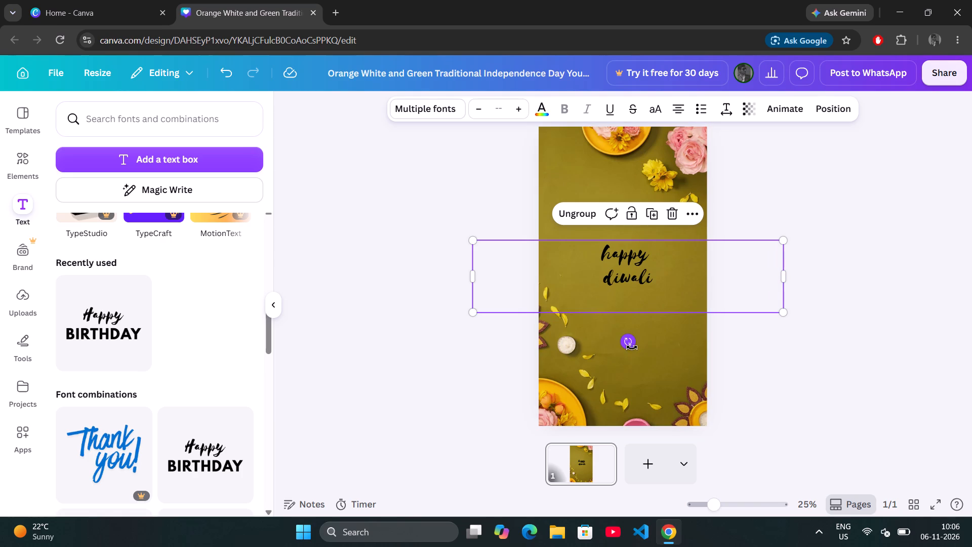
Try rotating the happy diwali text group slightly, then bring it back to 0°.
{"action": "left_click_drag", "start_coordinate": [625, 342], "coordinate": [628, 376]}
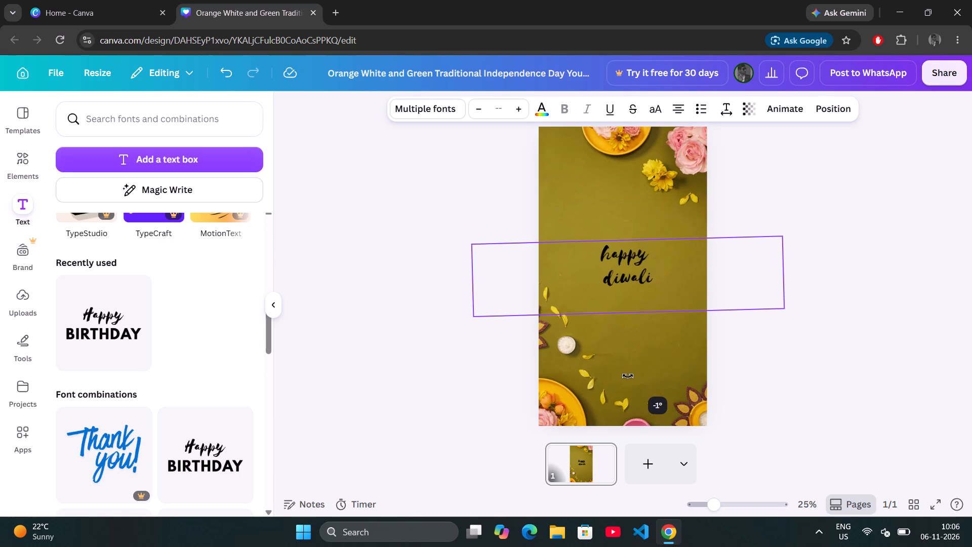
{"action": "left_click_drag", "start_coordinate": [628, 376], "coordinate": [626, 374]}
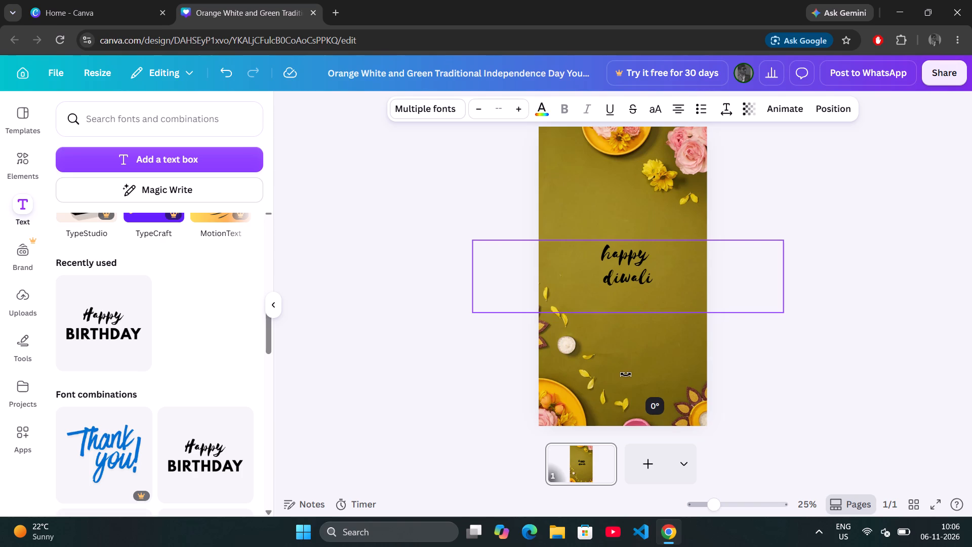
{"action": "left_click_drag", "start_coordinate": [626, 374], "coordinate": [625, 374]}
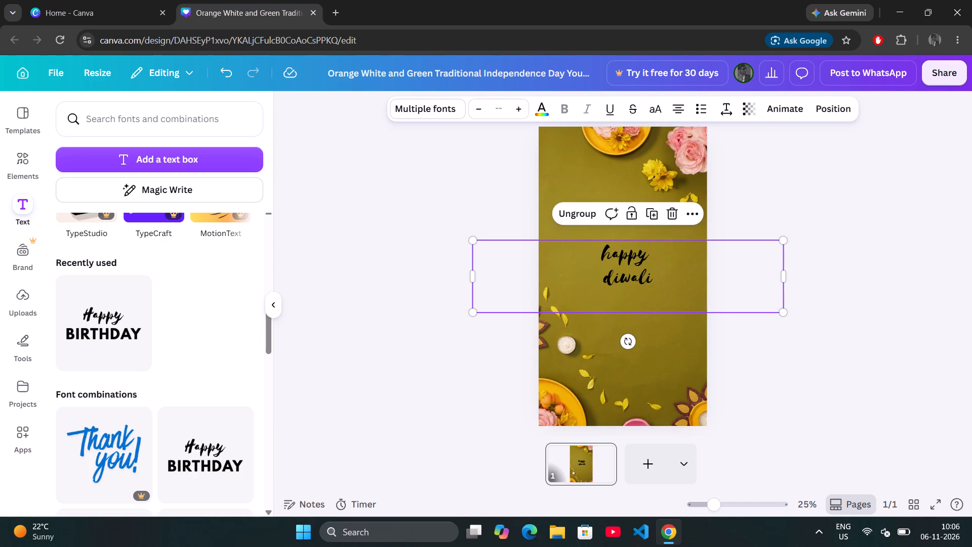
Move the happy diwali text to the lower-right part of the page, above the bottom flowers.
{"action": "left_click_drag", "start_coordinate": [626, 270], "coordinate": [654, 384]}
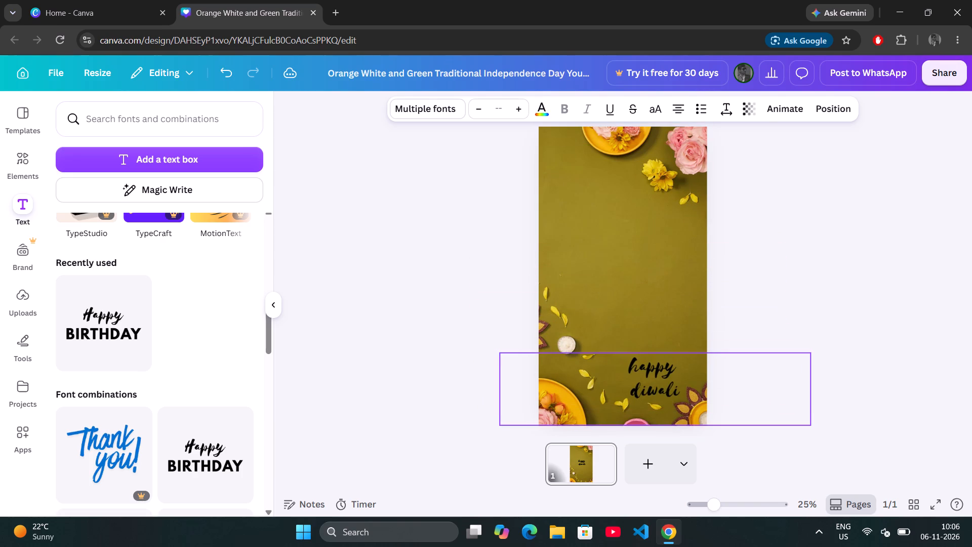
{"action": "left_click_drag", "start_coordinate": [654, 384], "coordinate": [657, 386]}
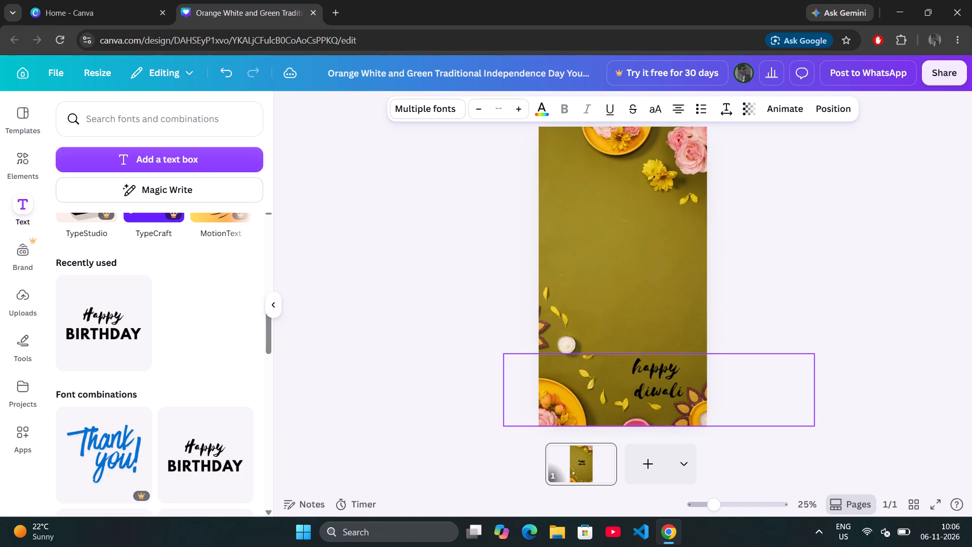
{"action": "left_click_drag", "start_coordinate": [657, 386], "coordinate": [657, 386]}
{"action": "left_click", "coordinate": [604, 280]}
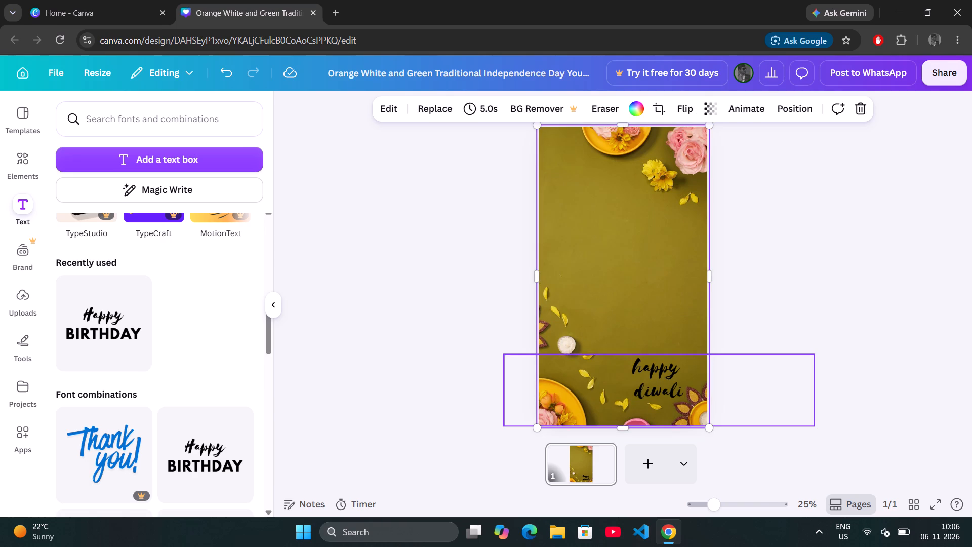
Move the happy diwali text to the page's upper-left corner, beside the yellow flower plate.
{"action": "left_click_drag", "start_coordinate": [644, 377], "coordinate": [539, 236]}
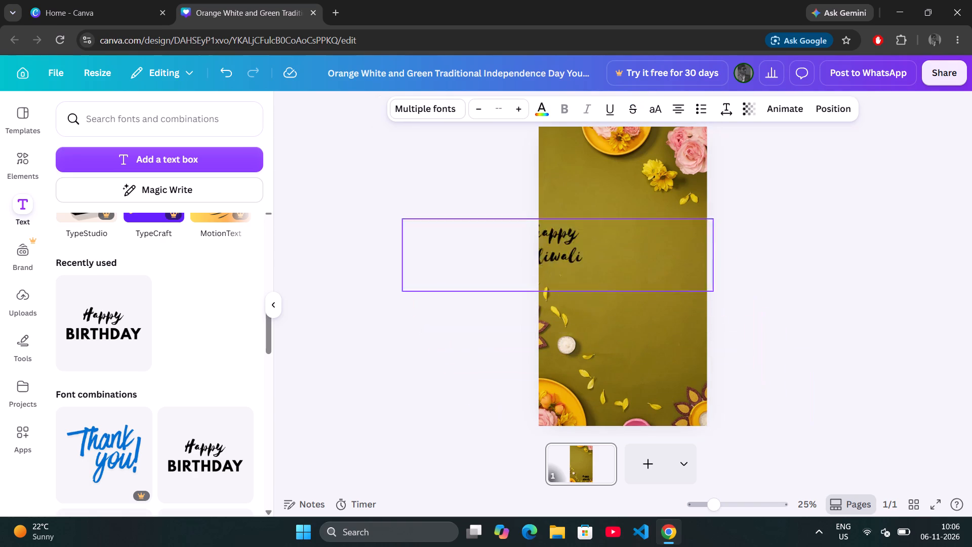
{"action": "left_click_drag", "start_coordinate": [539, 236], "coordinate": [559, 151]}
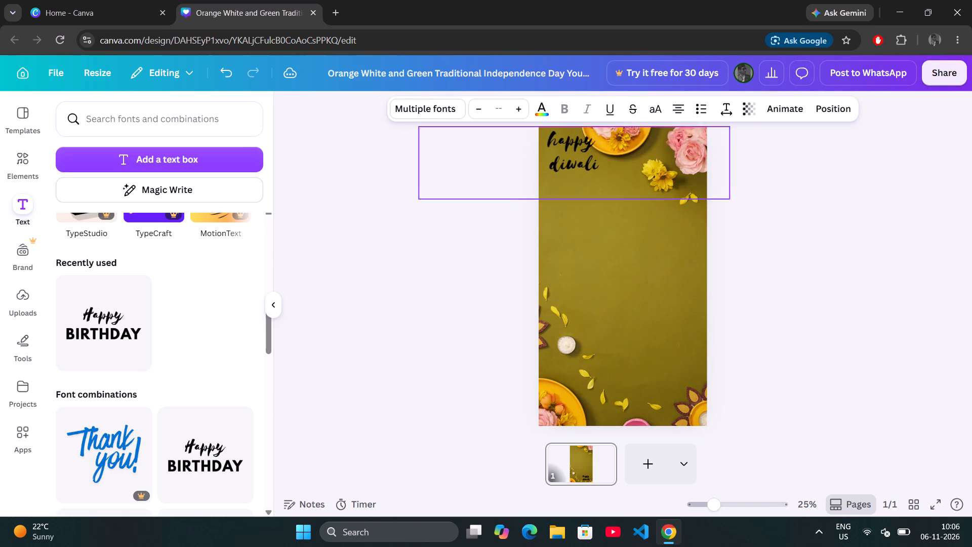
{"action": "left_click_drag", "start_coordinate": [559, 151], "coordinate": [559, 168]}
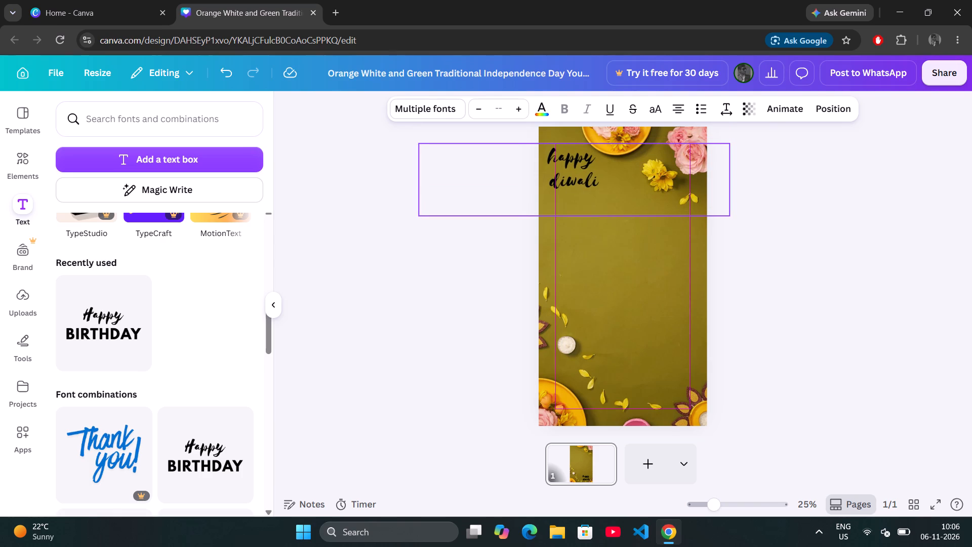
{"action": "left_click_drag", "start_coordinate": [559, 168], "coordinate": [559, 168]}
{"action": "left_click", "coordinate": [586, 267]}
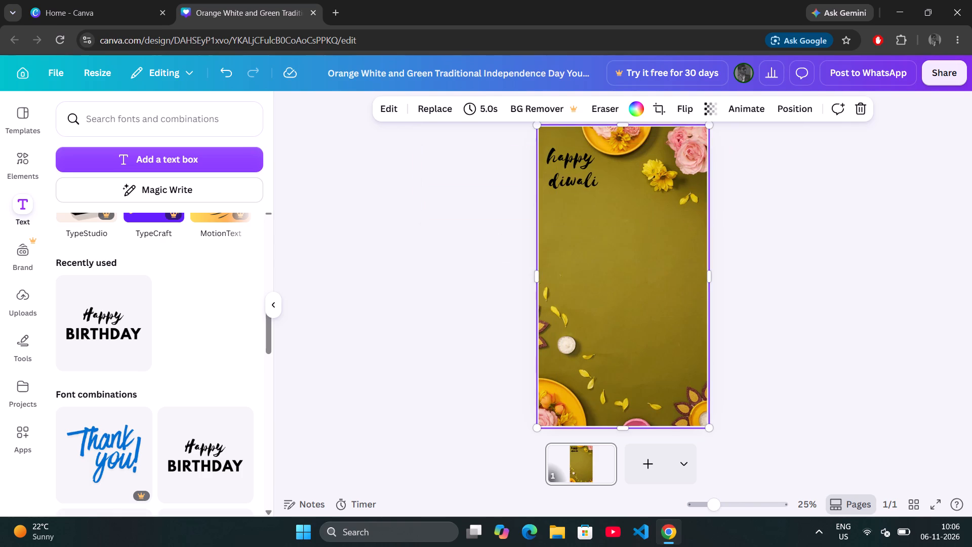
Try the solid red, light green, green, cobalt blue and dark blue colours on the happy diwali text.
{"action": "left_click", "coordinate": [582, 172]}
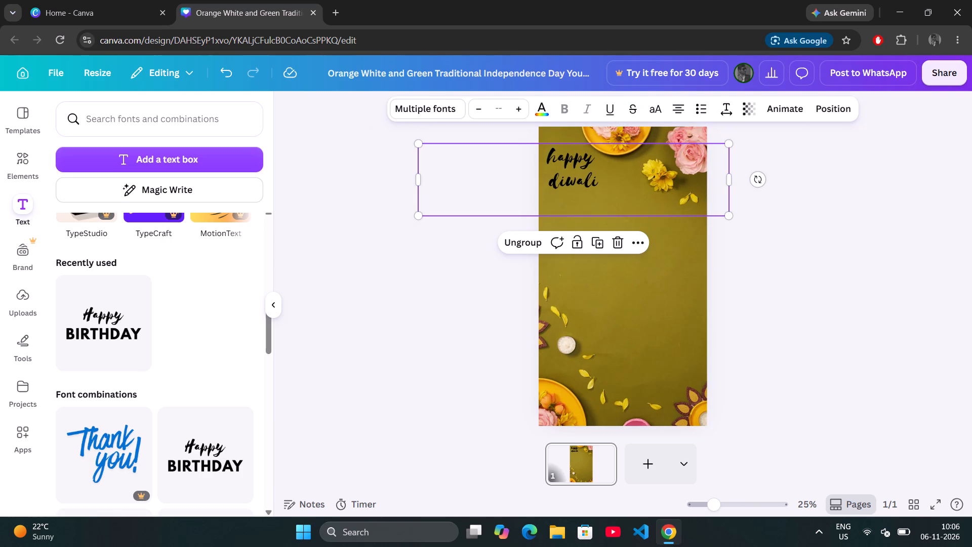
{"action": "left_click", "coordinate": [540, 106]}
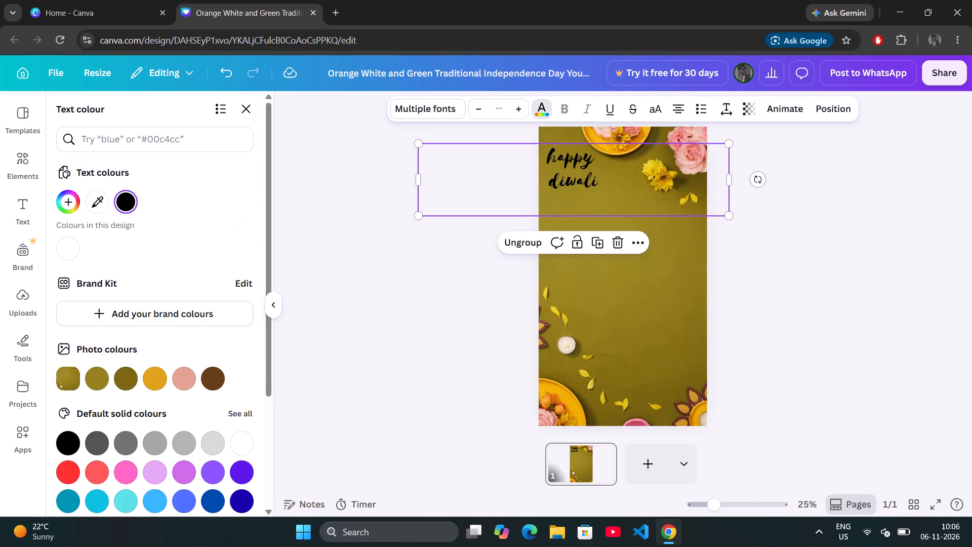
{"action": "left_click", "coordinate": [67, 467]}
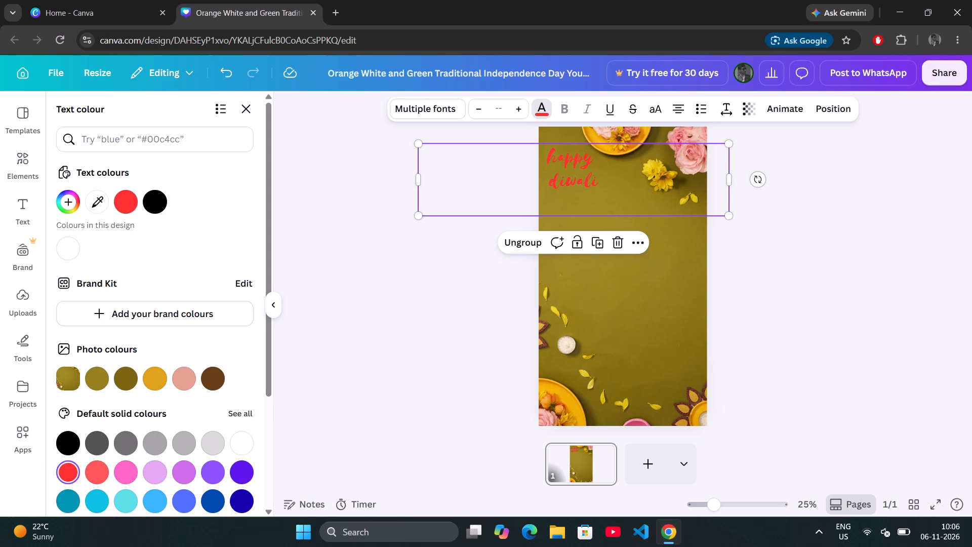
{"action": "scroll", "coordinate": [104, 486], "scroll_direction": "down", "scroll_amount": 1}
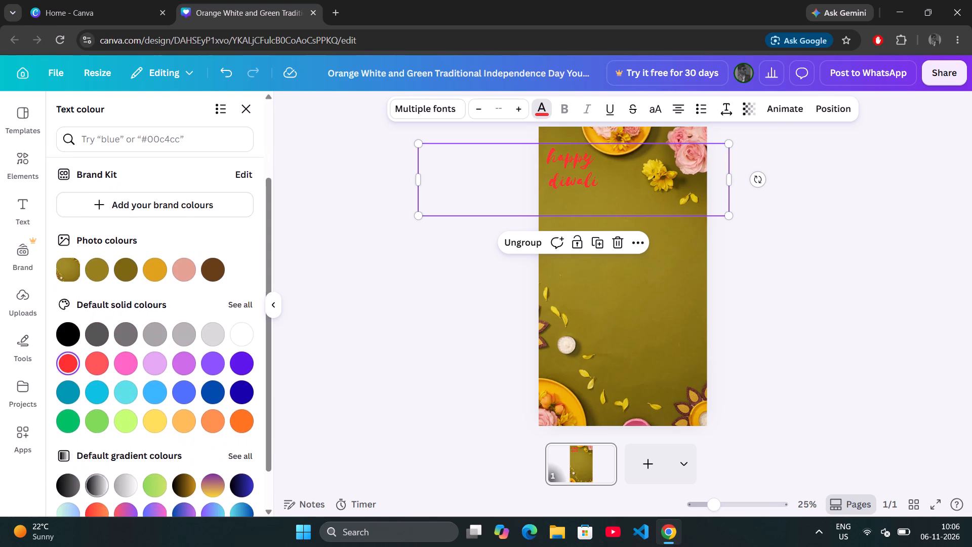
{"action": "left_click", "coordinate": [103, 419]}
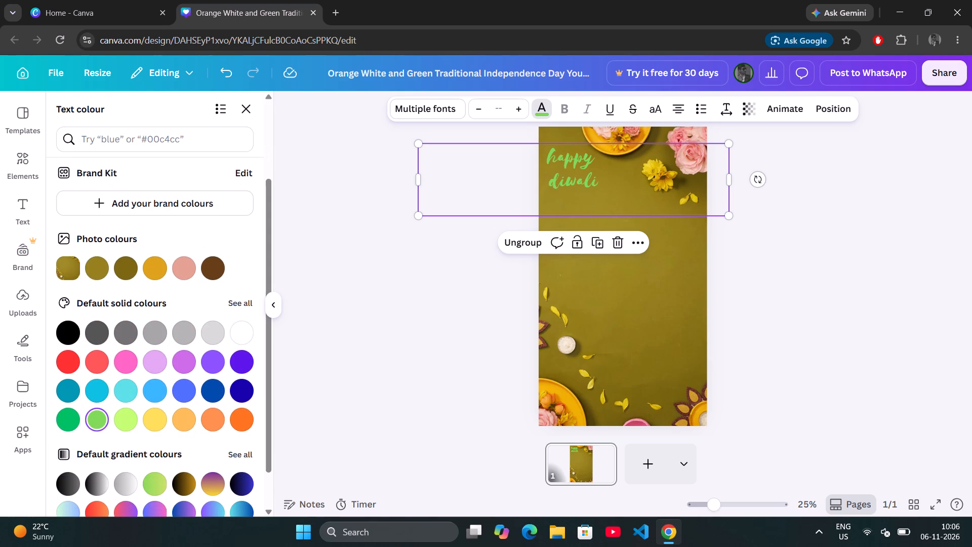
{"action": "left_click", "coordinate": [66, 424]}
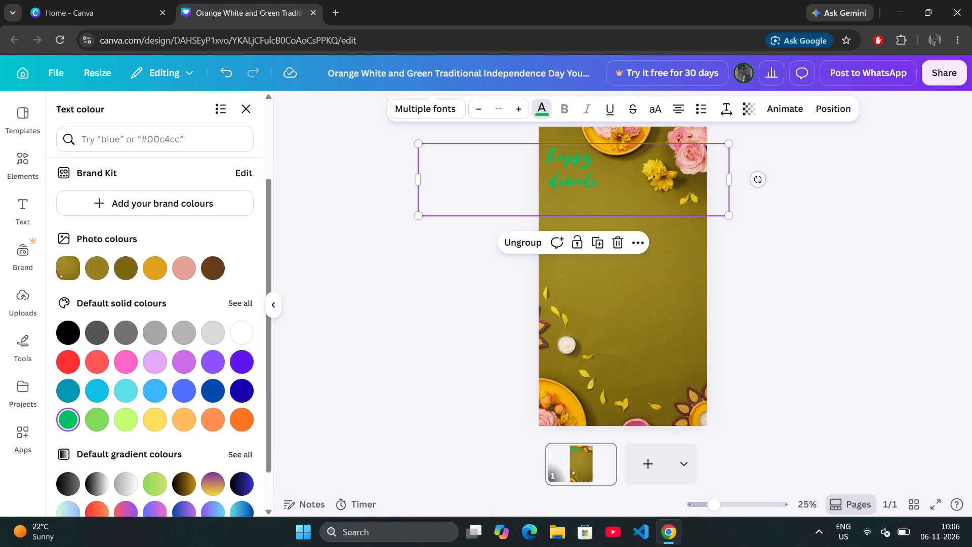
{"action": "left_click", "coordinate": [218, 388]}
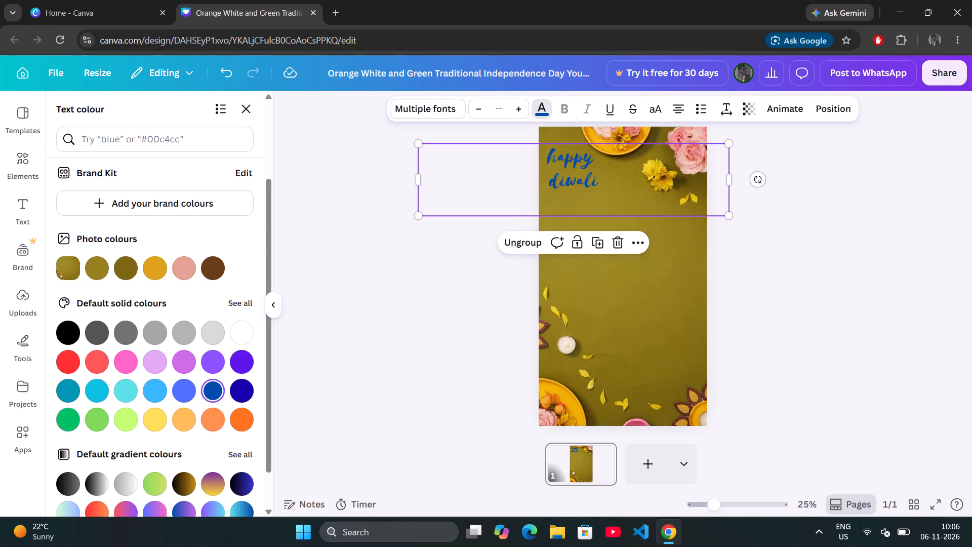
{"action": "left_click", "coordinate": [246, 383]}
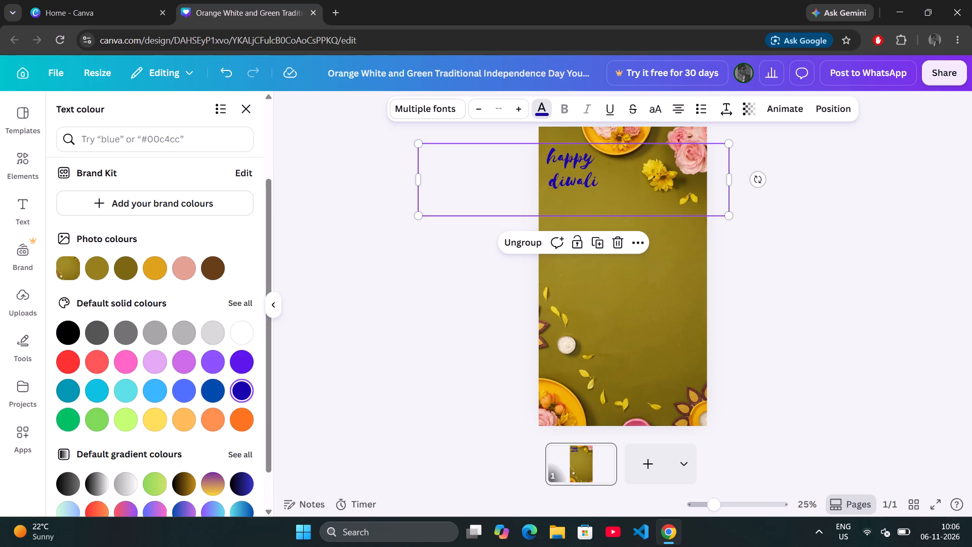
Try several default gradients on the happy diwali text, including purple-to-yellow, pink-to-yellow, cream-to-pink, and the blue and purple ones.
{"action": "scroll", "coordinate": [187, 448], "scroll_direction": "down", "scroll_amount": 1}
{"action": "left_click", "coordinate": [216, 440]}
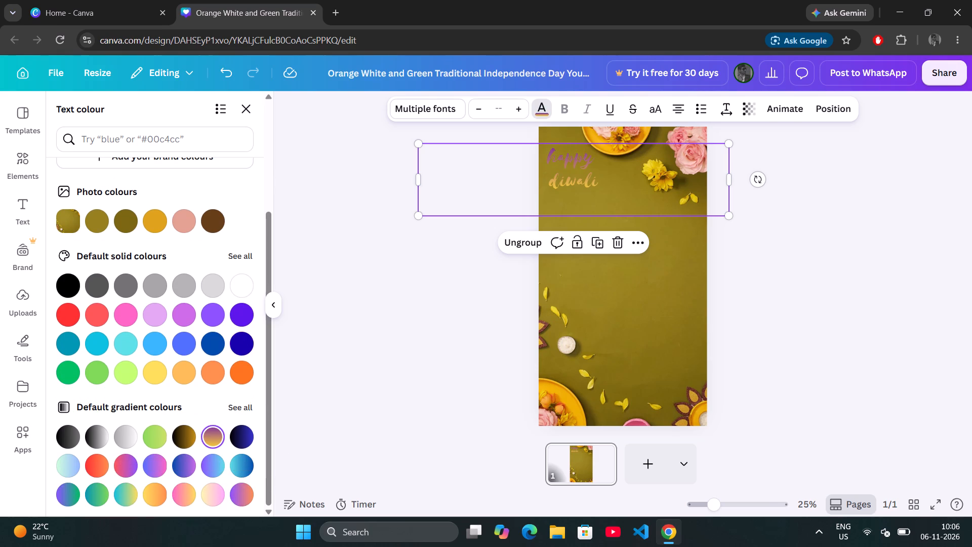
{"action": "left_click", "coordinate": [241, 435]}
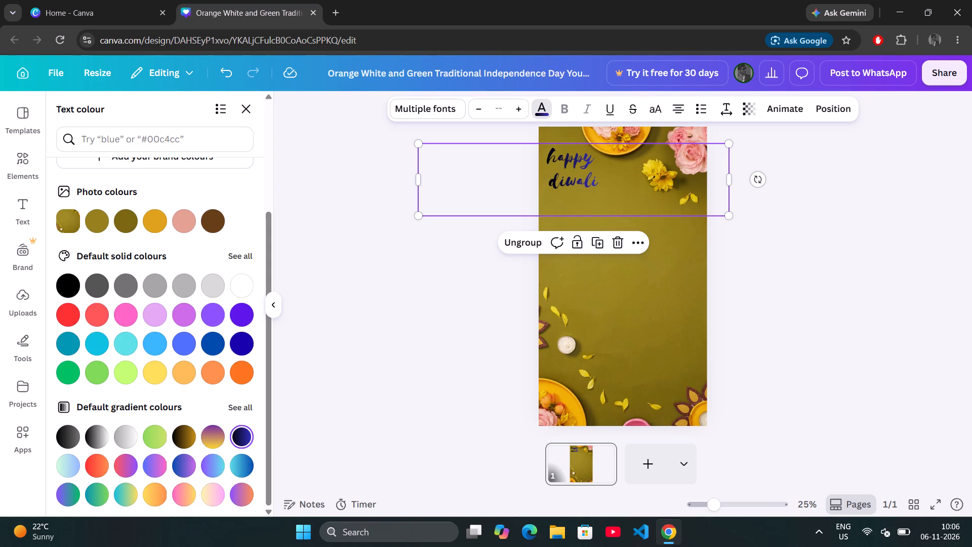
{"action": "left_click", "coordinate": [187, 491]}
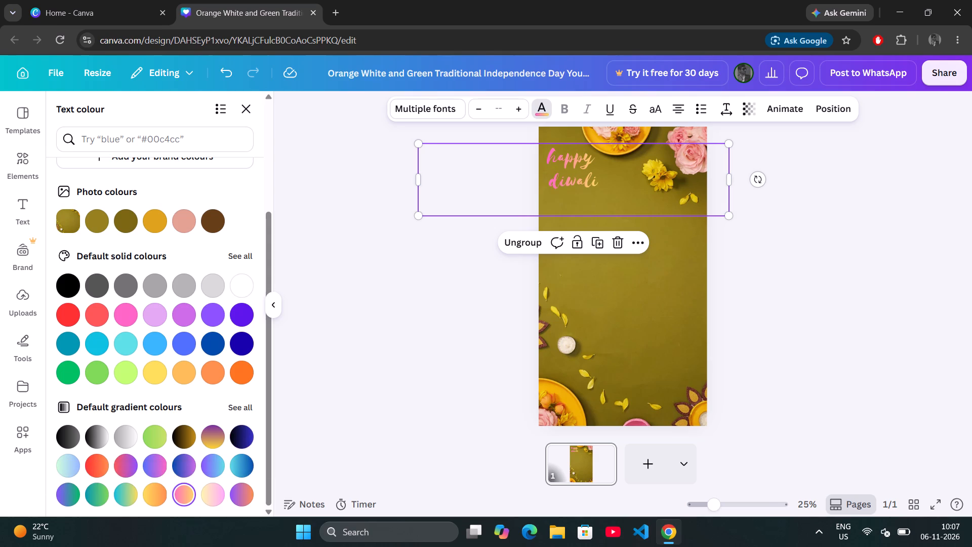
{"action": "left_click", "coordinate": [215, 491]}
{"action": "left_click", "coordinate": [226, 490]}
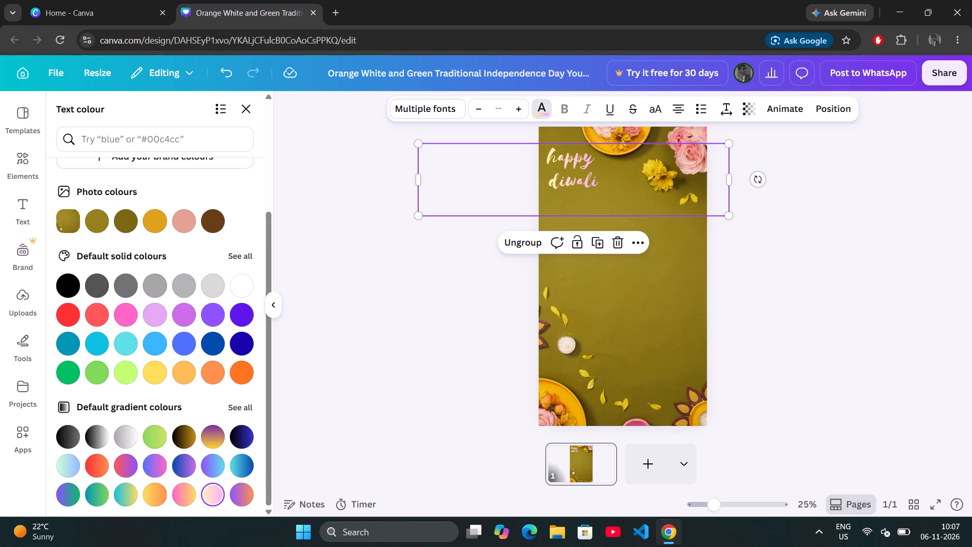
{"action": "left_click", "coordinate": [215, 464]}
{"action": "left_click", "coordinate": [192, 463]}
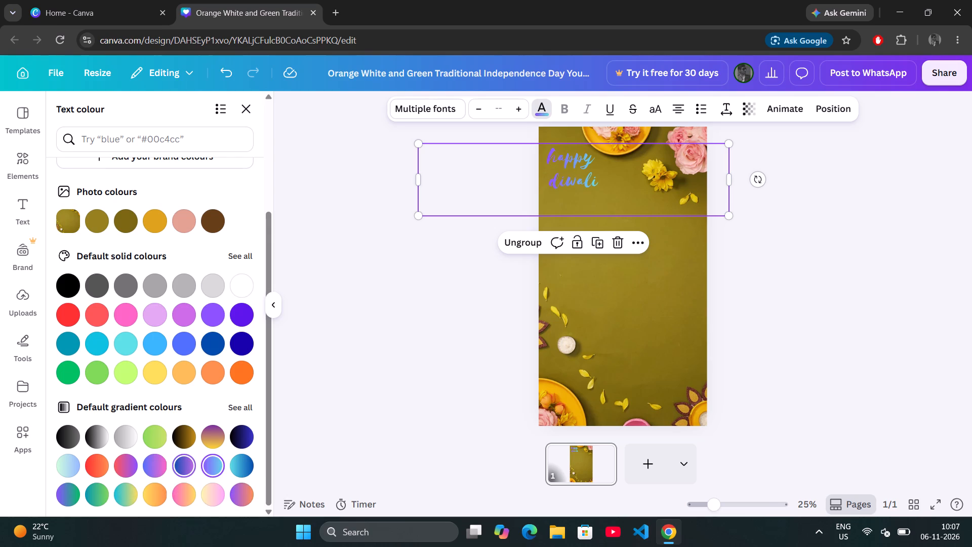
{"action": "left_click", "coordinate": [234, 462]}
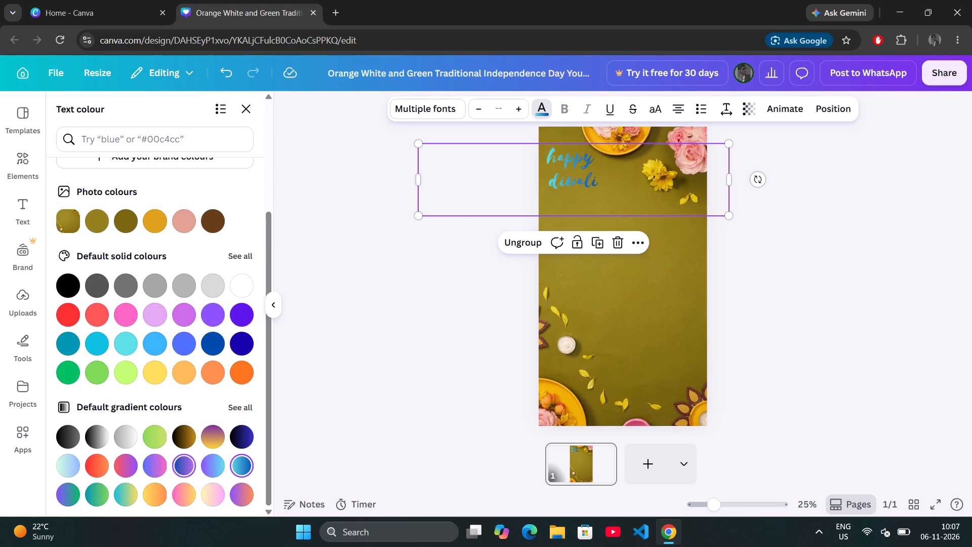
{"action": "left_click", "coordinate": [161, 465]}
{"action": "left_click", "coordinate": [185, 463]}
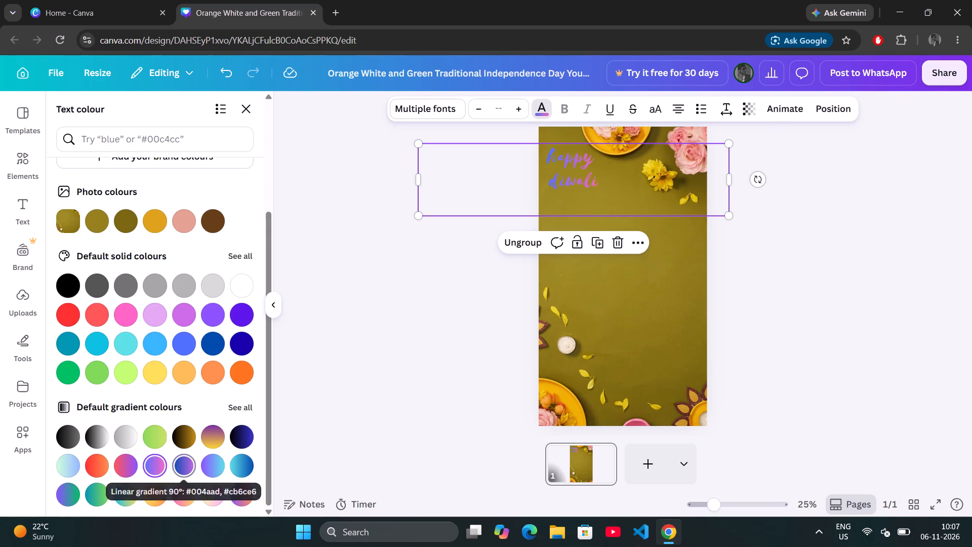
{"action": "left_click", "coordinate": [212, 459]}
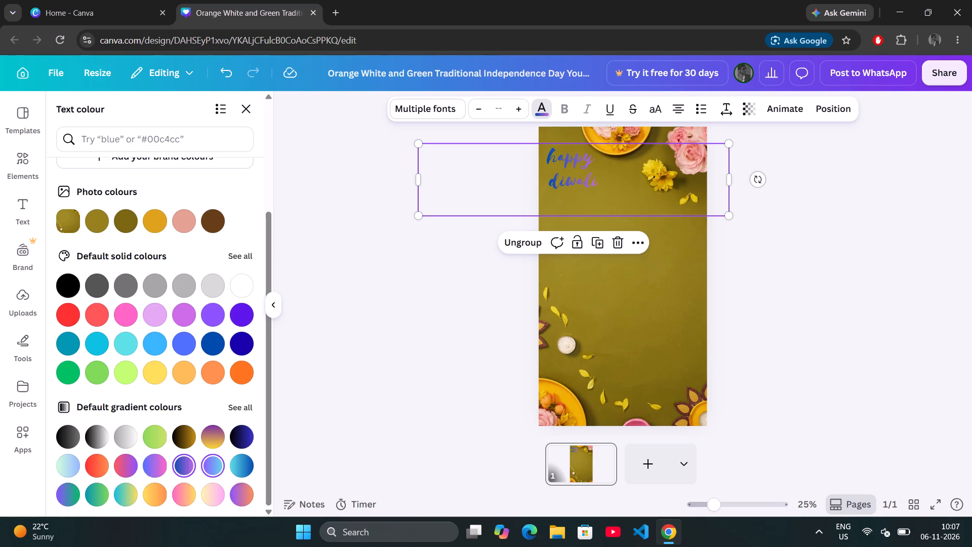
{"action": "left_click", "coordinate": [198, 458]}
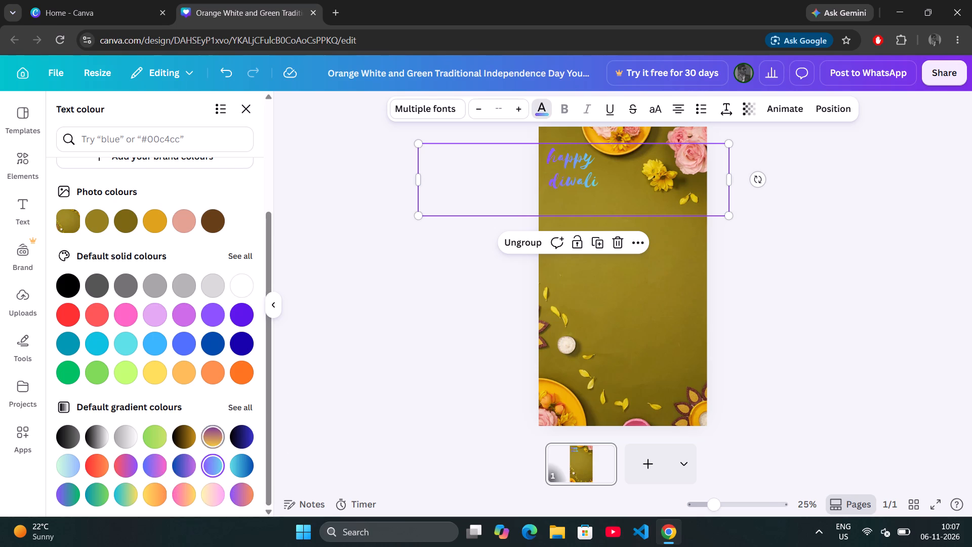
Colour the happy diwali text with the black-to-dark-blue gradient, comparing it with the black-to-white, grey-to-white and green gradients.
{"action": "left_click", "coordinate": [248, 431]}
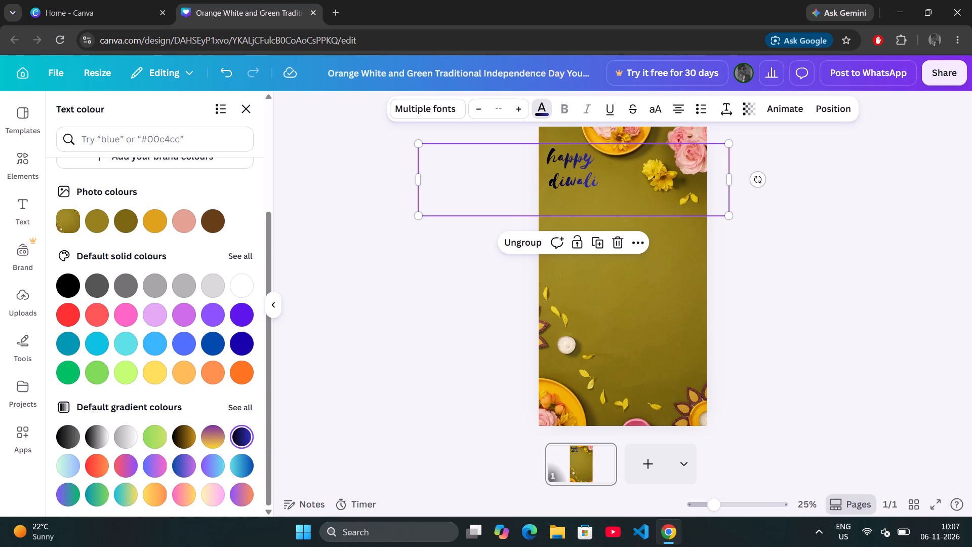
{"action": "left_click_drag", "start_coordinate": [68, 441], "coordinate": [94, 439]}
{"action": "left_click", "coordinate": [94, 439]}
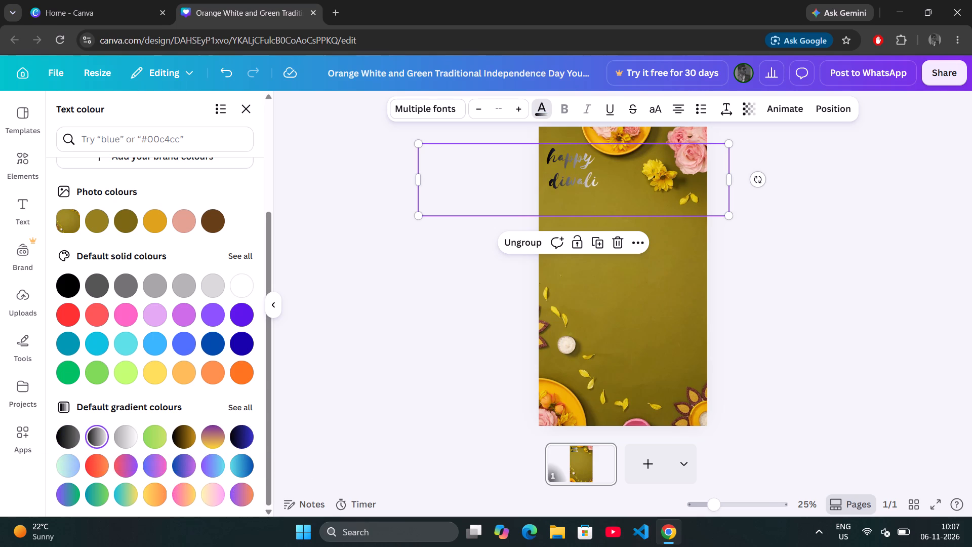
{"action": "left_click", "coordinate": [115, 433]}
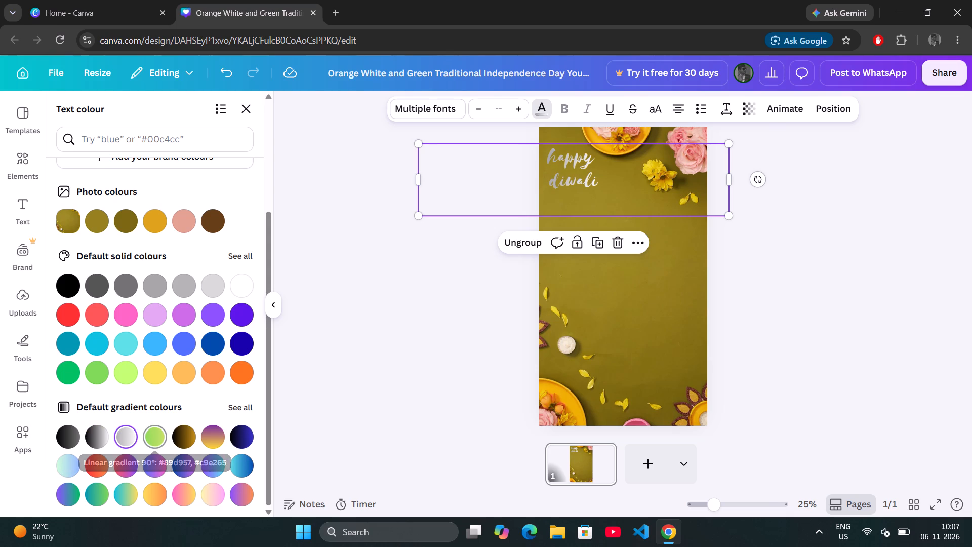
{"action": "left_click", "coordinate": [159, 436]}
{"action": "left_click", "coordinate": [239, 435]}
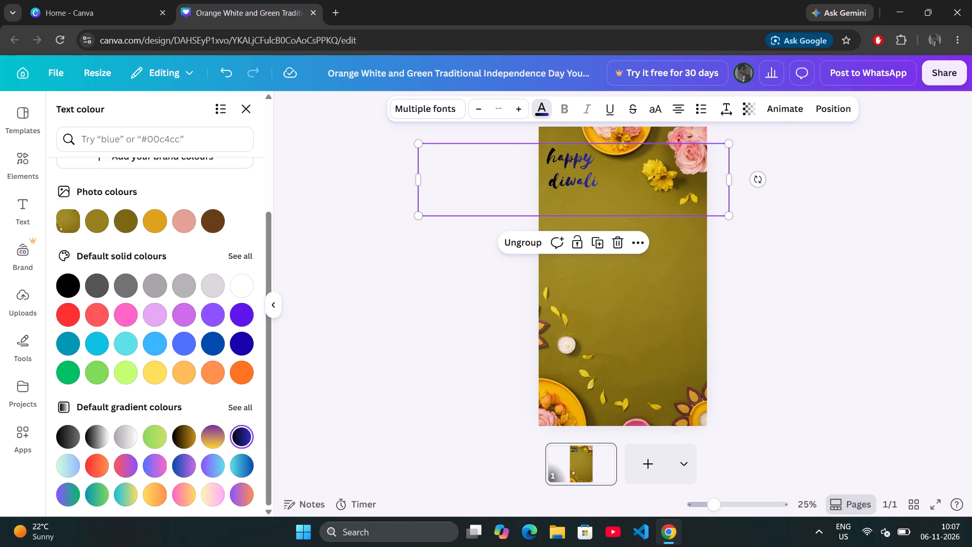
{"action": "left_click", "coordinate": [603, 291]}
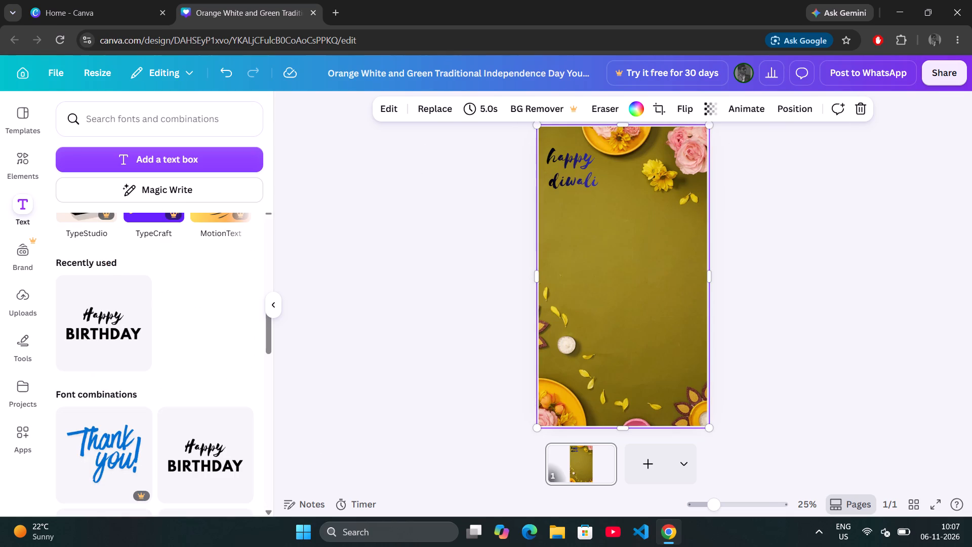
Look through the ready-made font combinations and default text styles for further text to use.
{"action": "scroll", "coordinate": [198, 320], "scroll_direction": "down", "scroll_amount": 3}
{"action": "scroll", "coordinate": [198, 320], "scroll_direction": "right", "scroll_amount": 1}
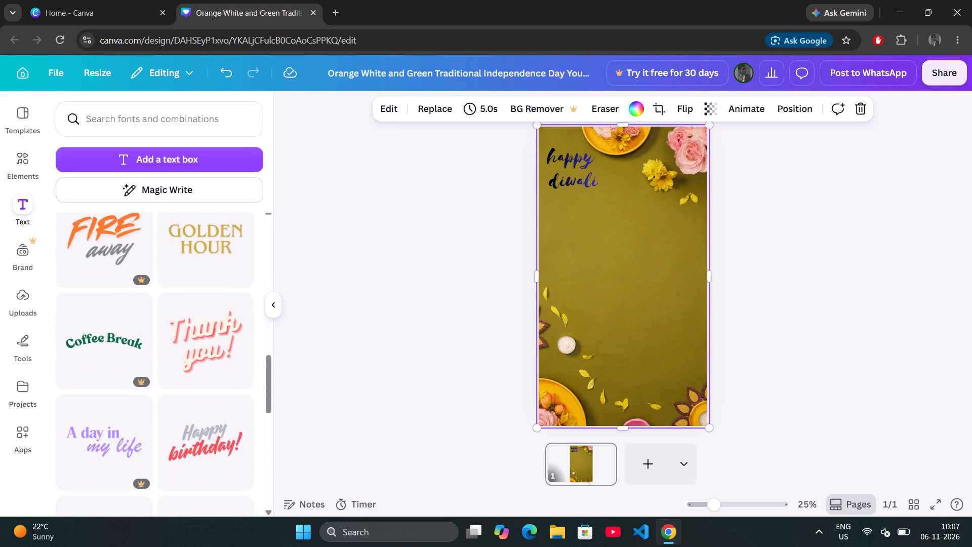
{"action": "scroll", "coordinate": [198, 320], "scroll_direction": "right", "scroll_amount": 3}
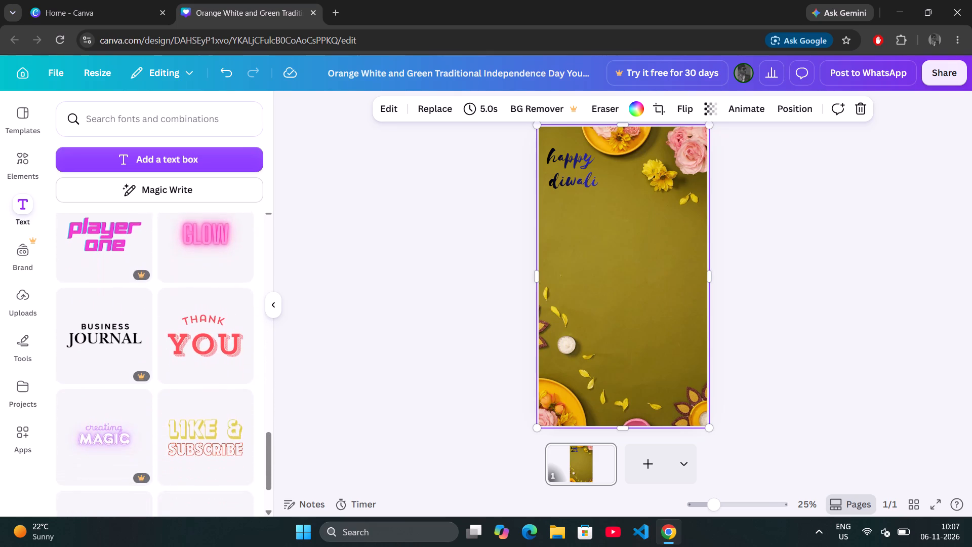
{"action": "scroll", "coordinate": [198, 320], "scroll_direction": "right", "scroll_amount": 3}
{"action": "scroll", "coordinate": [198, 320], "scroll_direction": "up", "scroll_amount": 2}
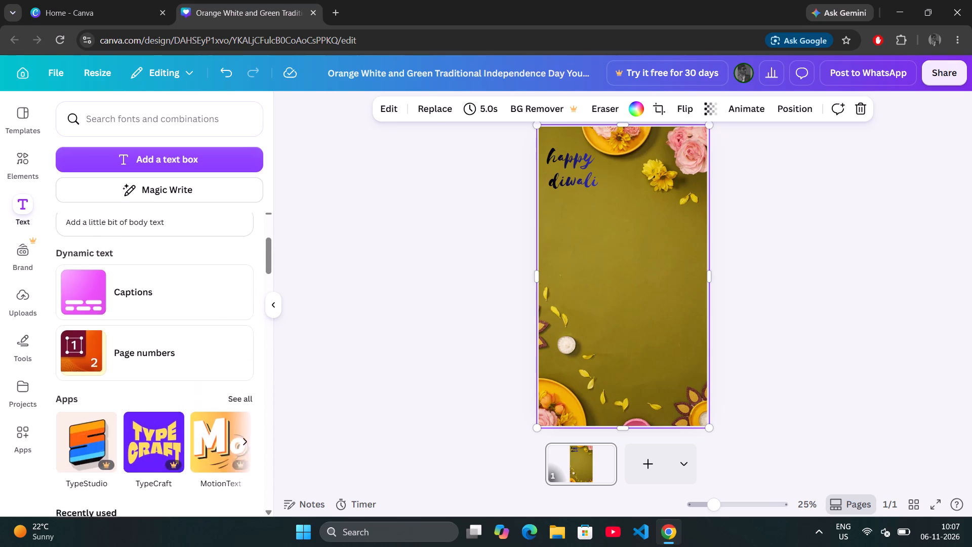
{"action": "scroll", "coordinate": [198, 320], "scroll_direction": "up", "scroll_amount": 4}
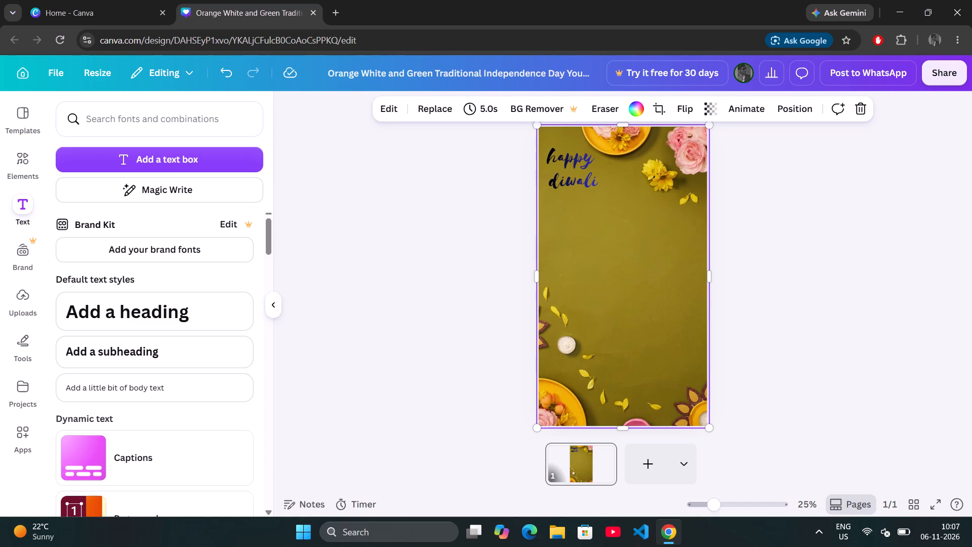
{"action": "left_click", "coordinate": [604, 235]}
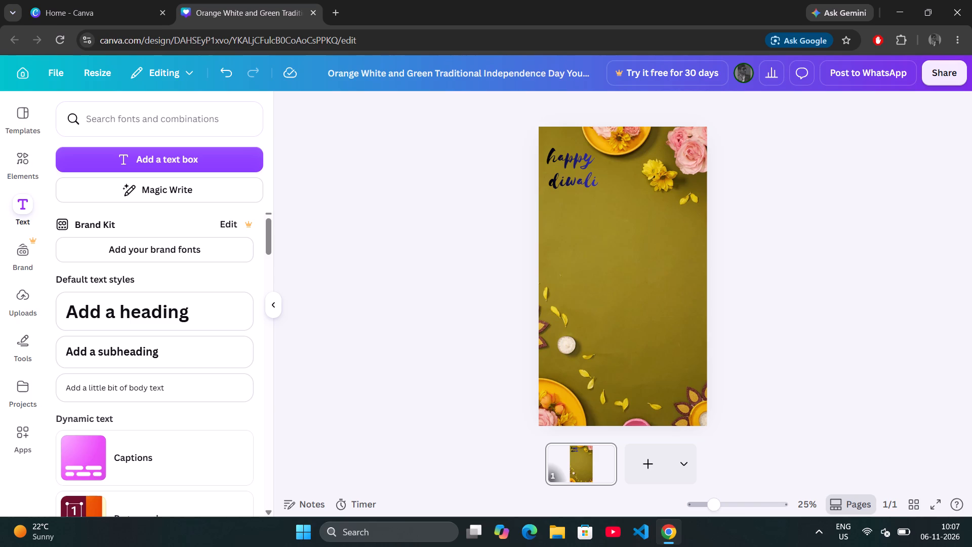
Search the element photos for "deep" and look through the results.
{"action": "left_click", "coordinate": [21, 168]}
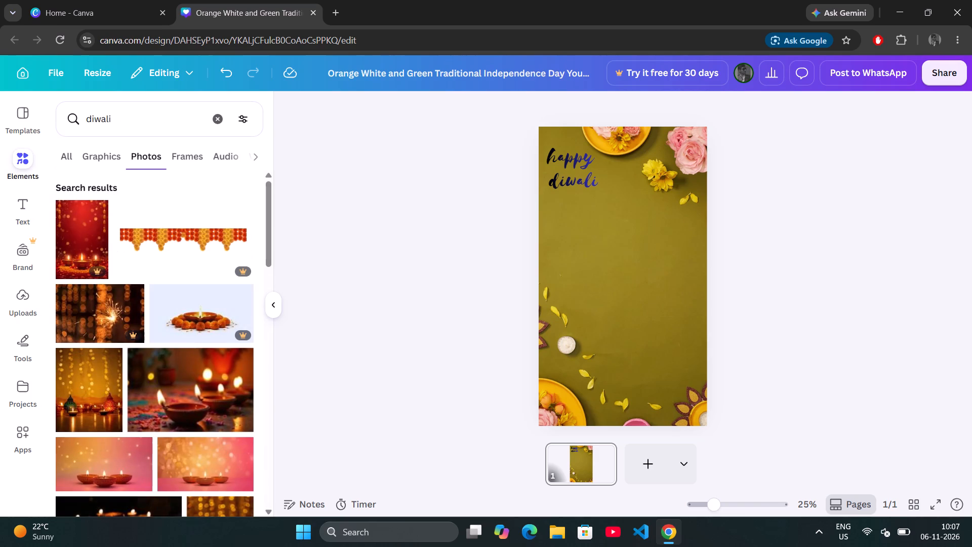
{"action": "left_click_drag", "start_coordinate": [121, 114], "coordinate": [78, 121]}
{"action": "type", "text": "=="}
{"action": "key", "text": "BackSpace"}
{"action": "key", "text": "BackSpace"}
{"action": "key", "text": "BackSpace"}
{"action": "key", "text": "BackSpace"}
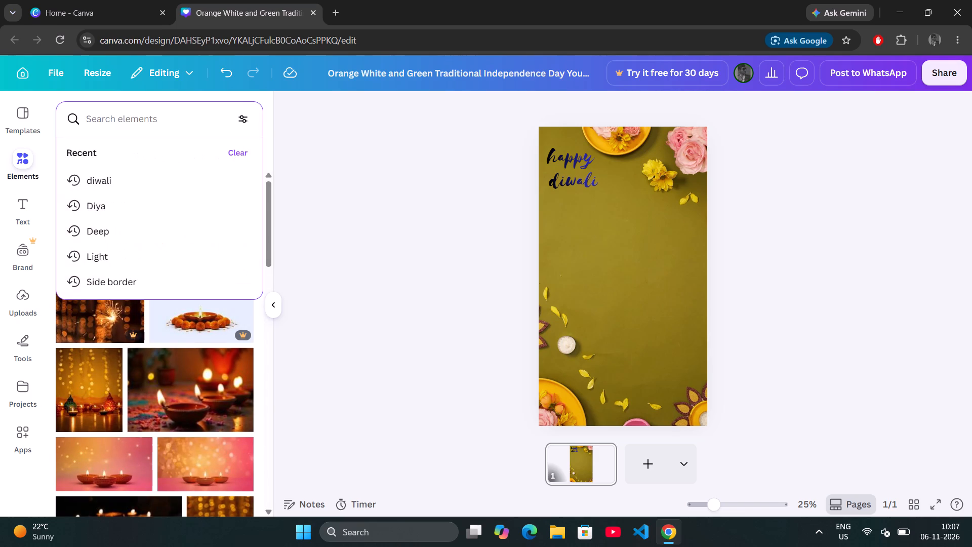
{"action": "type", "text": "deep"}
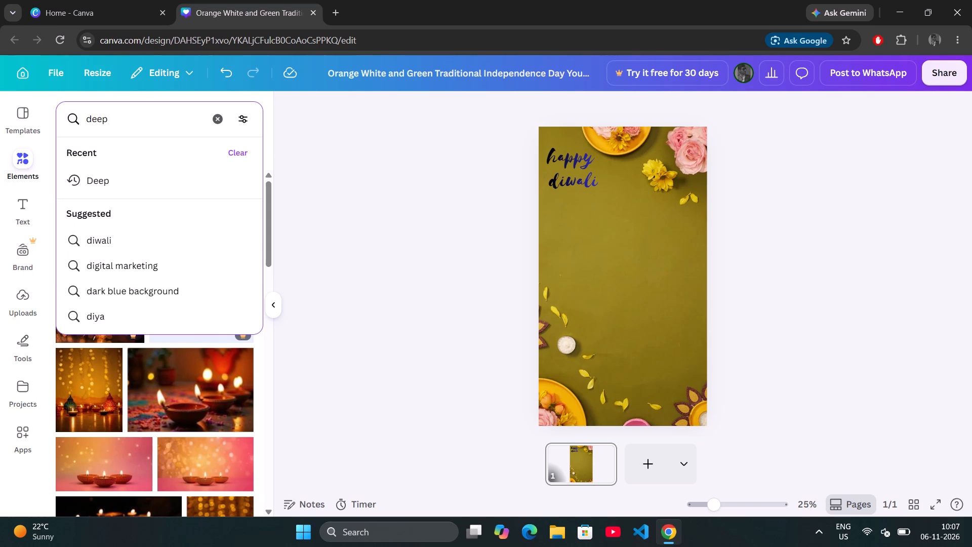
{"action": "key", "text": "4"}
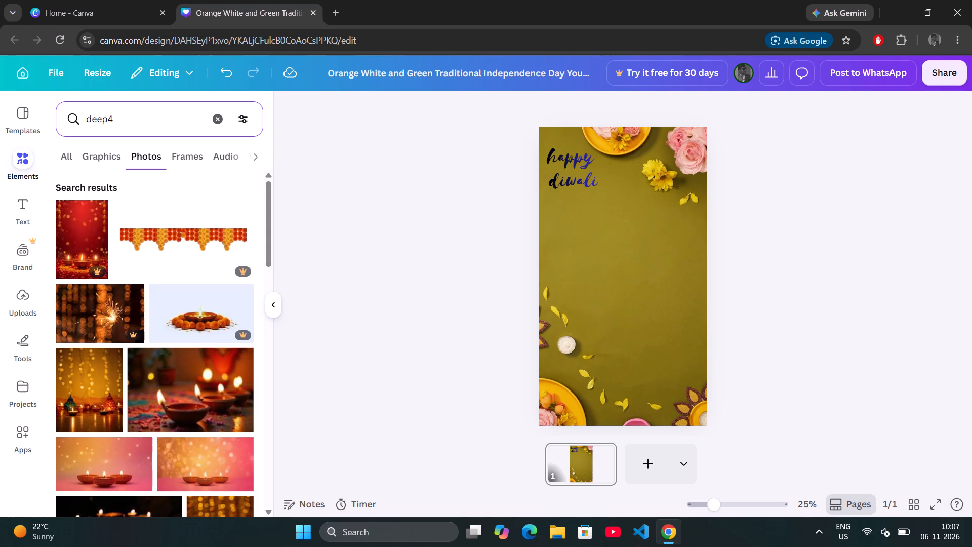
{"action": "key", "text": "BackSpace"}
{"action": "key", "text": "Return"}
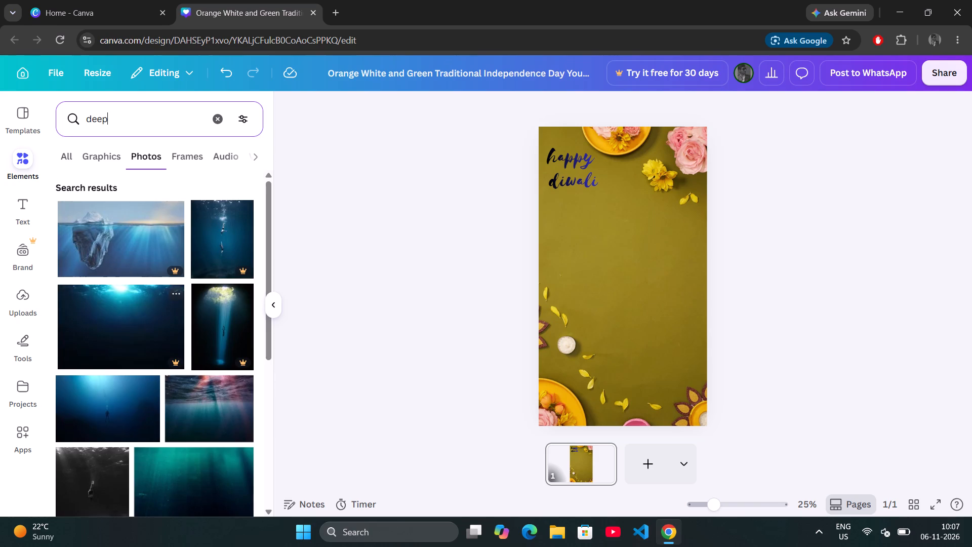
{"action": "scroll", "coordinate": [161, 303], "scroll_direction": "down", "scroll_amount": 4}
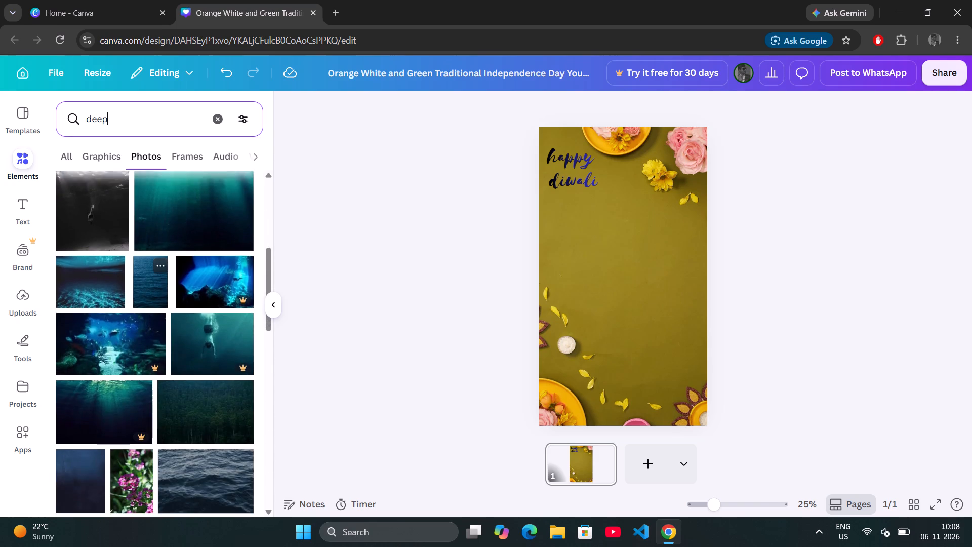
{"action": "scroll", "coordinate": [161, 303], "scroll_direction": "down", "scroll_amount": 1}
Search the element photos for "diya" and look through the results for a suitable lamp photo.
{"action": "left_click_drag", "start_coordinate": [132, 123], "coordinate": [80, 128]}
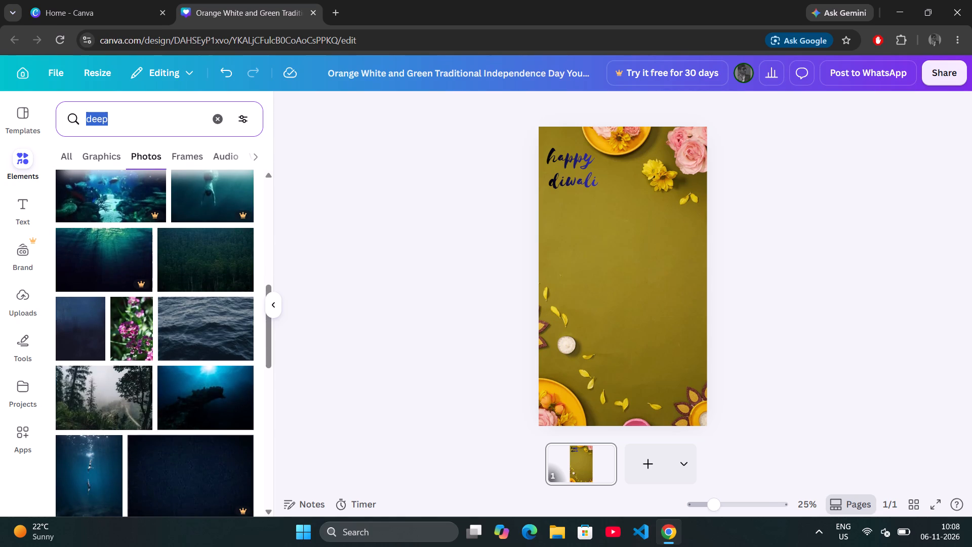
{"action": "key", "text": "BackSpace"}
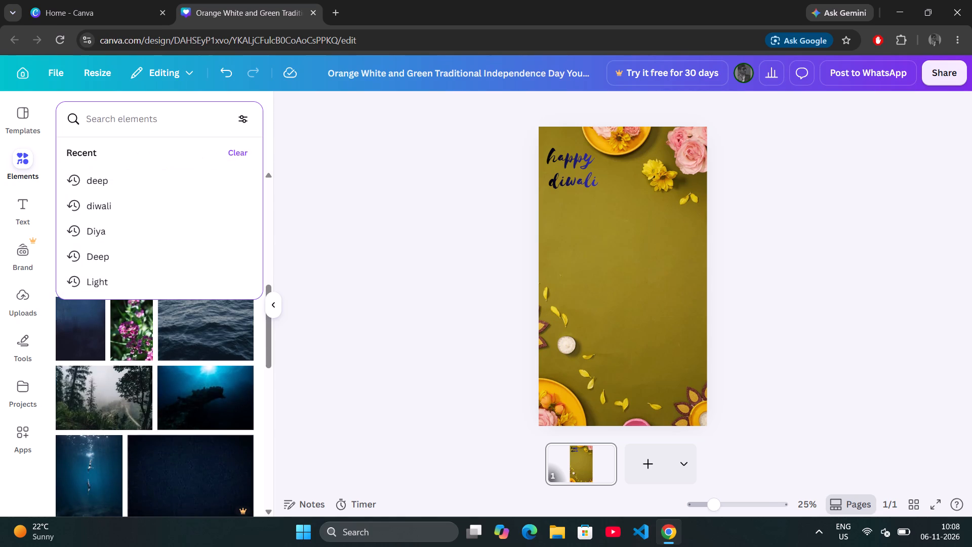
{"action": "type", "text": "diya"}
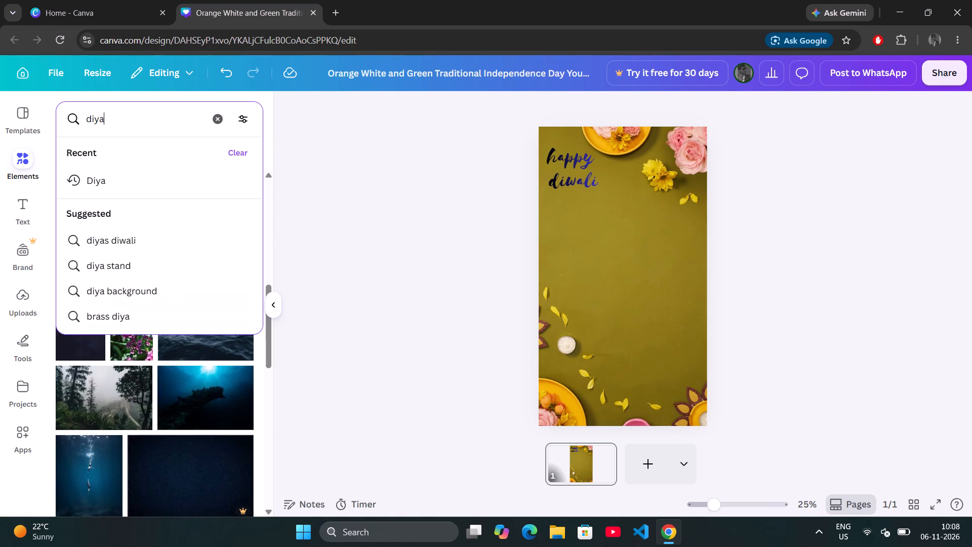
{"action": "key", "text": "Return"}
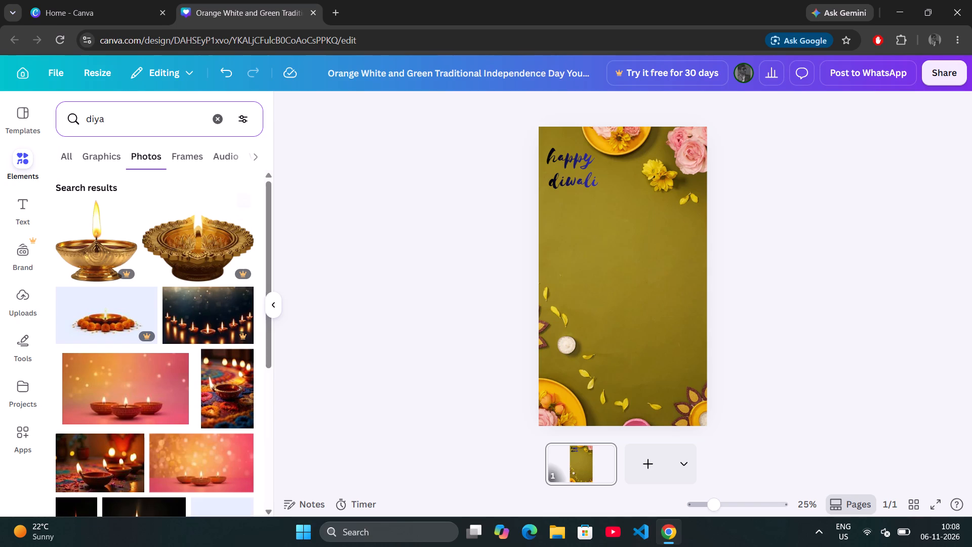
{"action": "scroll", "coordinate": [175, 397], "scroll_direction": "down", "scroll_amount": 1}
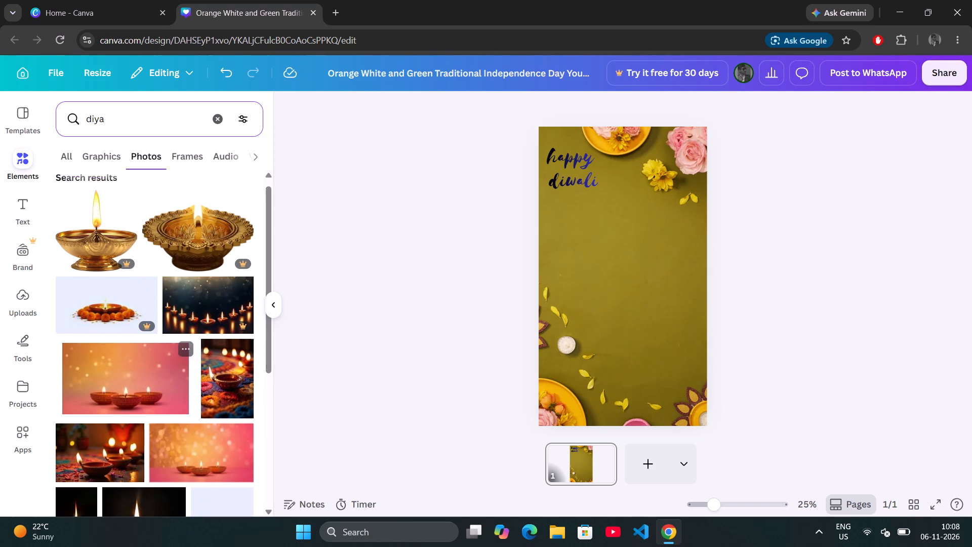
{"action": "scroll", "coordinate": [175, 397], "scroll_direction": "down", "scroll_amount": 3}
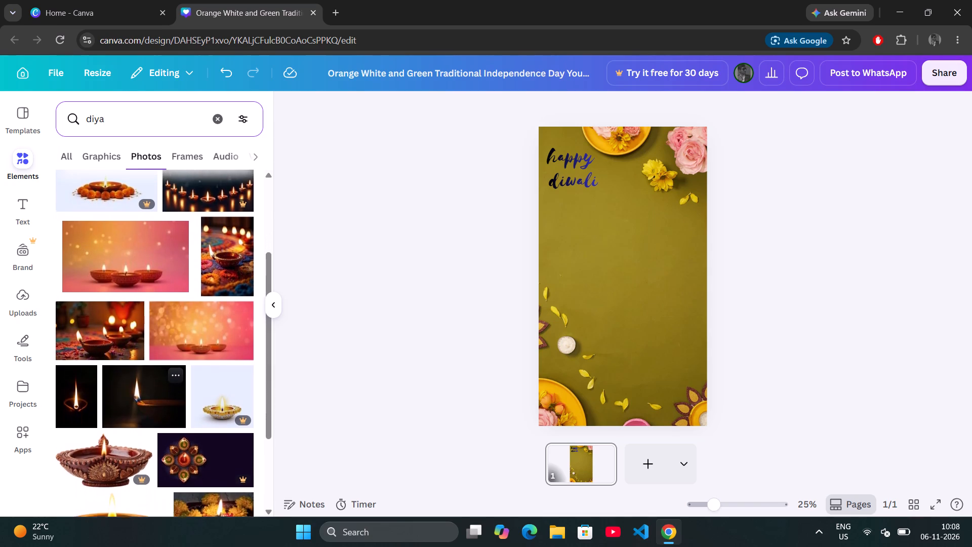
{"action": "scroll", "coordinate": [175, 397], "scroll_direction": "down", "scroll_amount": 3}
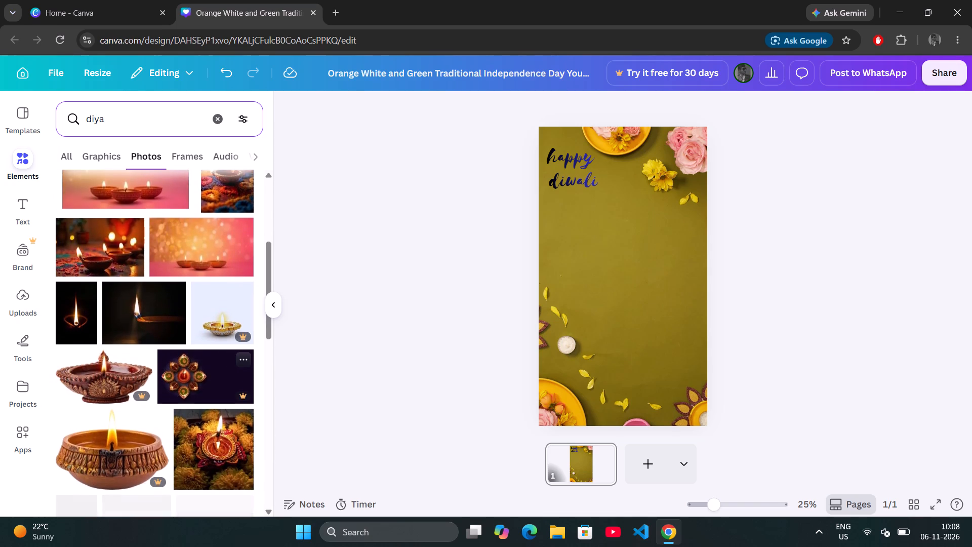
{"action": "scroll", "coordinate": [175, 397], "scroll_direction": "down", "scroll_amount": 2}
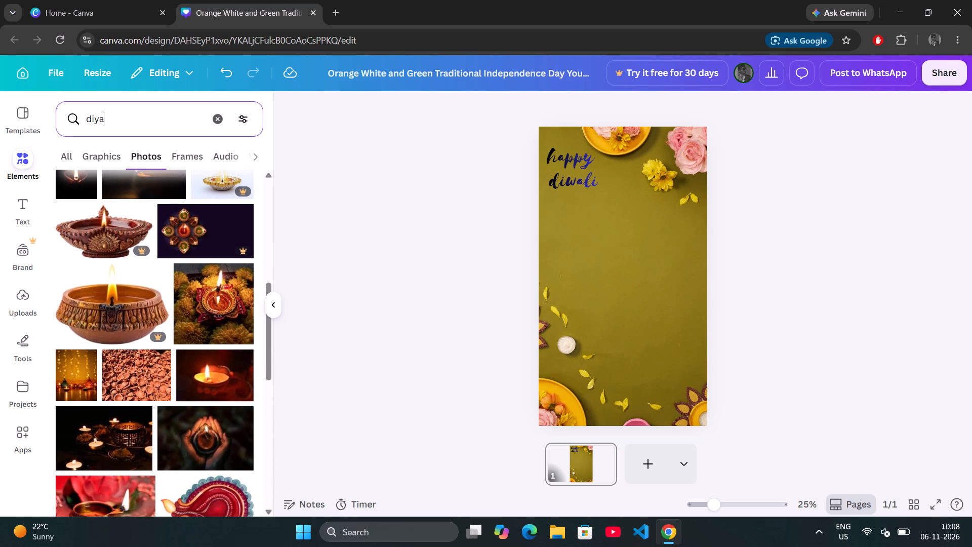
{"action": "scroll", "coordinate": [175, 397], "scroll_direction": "down", "scroll_amount": 3}
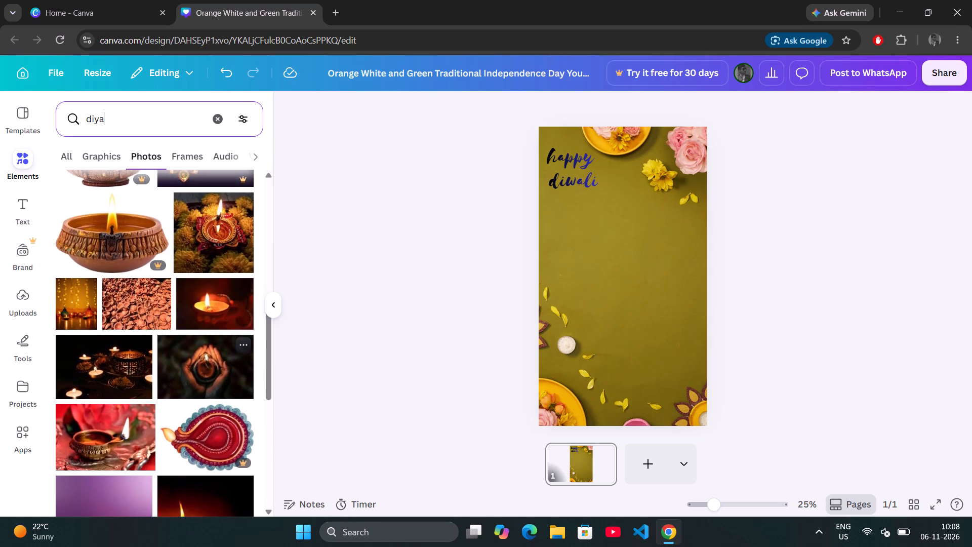
{"action": "scroll", "coordinate": [175, 397], "scroll_direction": "down", "scroll_amount": 2}
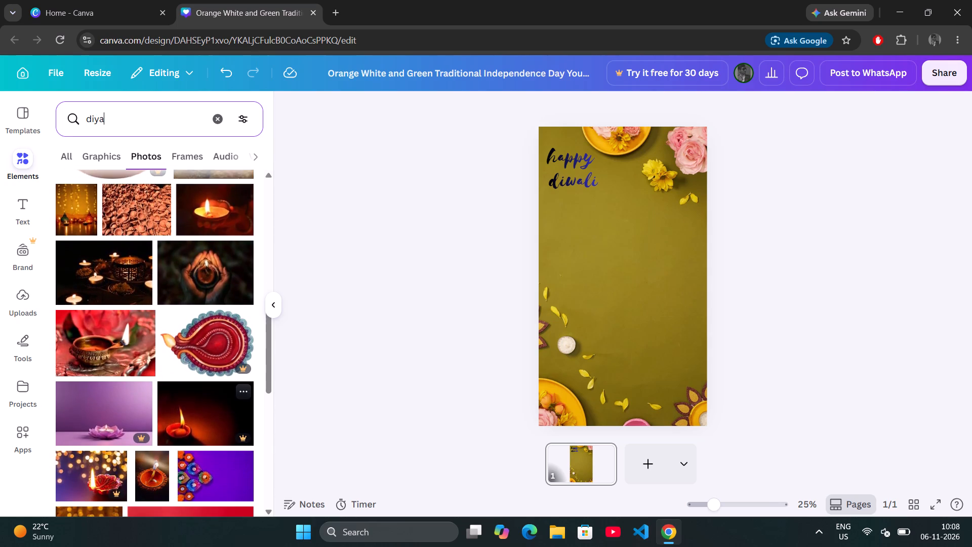
{"action": "scroll", "coordinate": [175, 397], "scroll_direction": "down", "scroll_amount": 3}
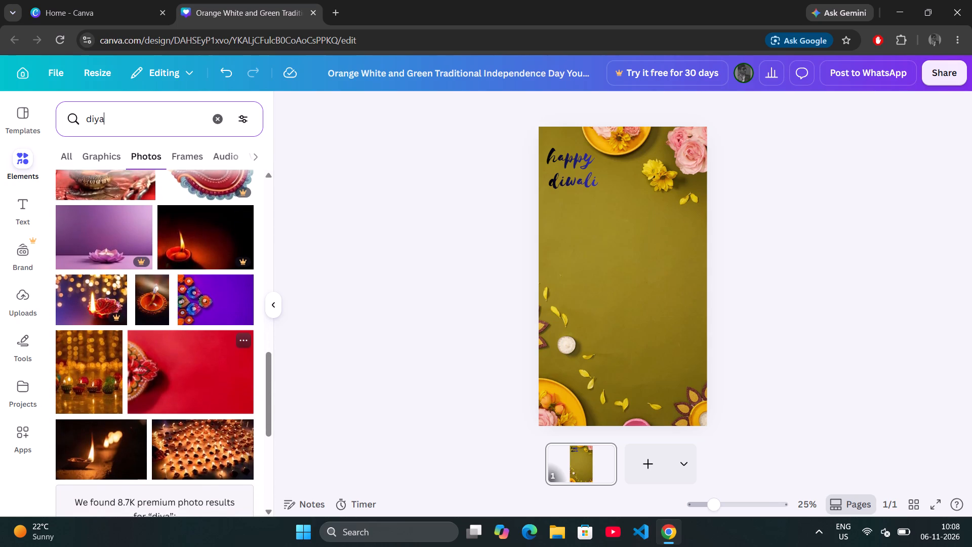
{"action": "scroll", "coordinate": [175, 397], "scroll_direction": "down", "scroll_amount": 2}
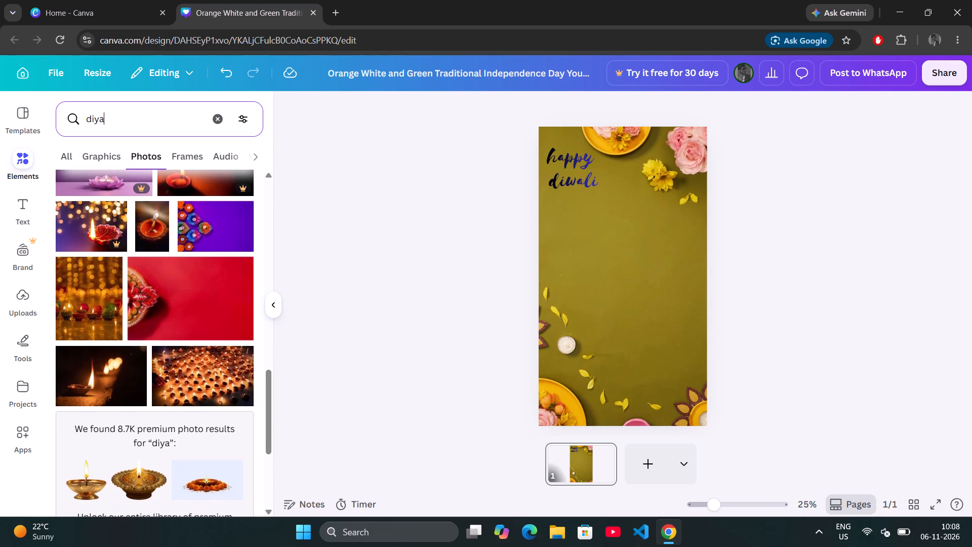
{"action": "scroll", "coordinate": [175, 397], "scroll_direction": "down", "scroll_amount": 4}
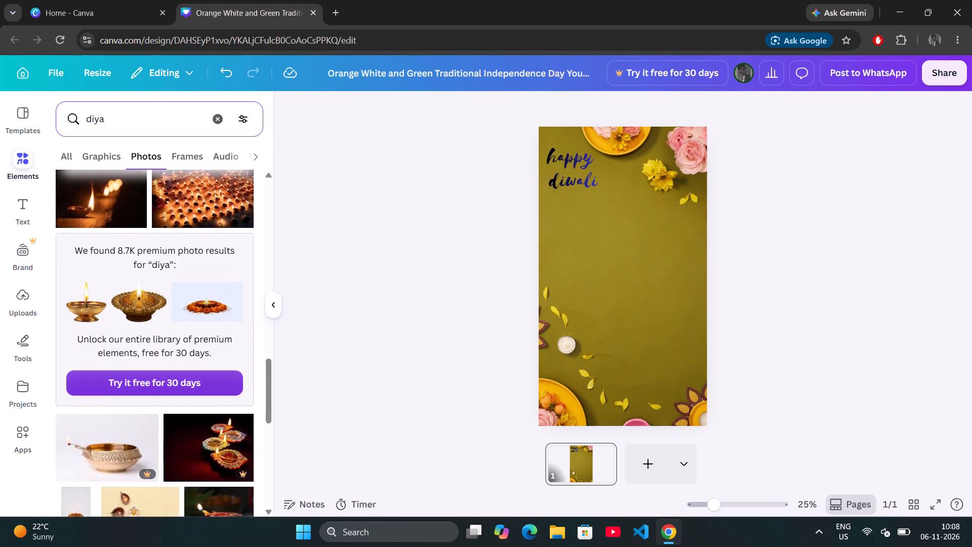
{"action": "scroll", "coordinate": [175, 397], "scroll_direction": "down", "scroll_amount": 2}
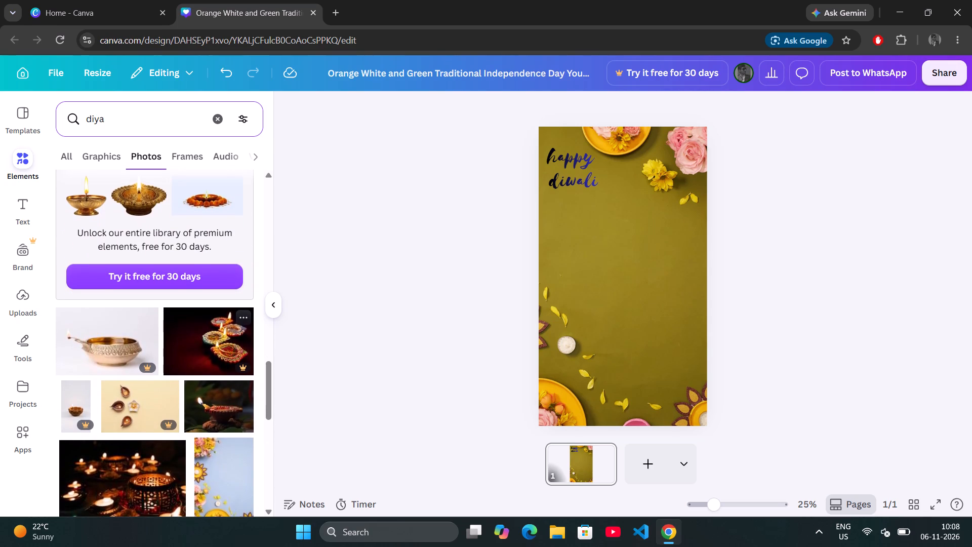
{"action": "scroll", "coordinate": [175, 397], "scroll_direction": "down", "scroll_amount": 2}
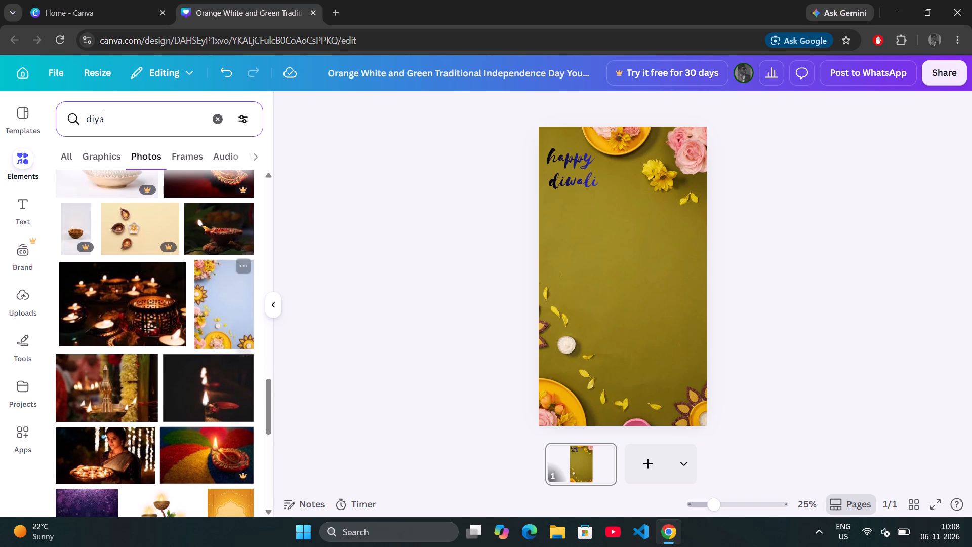
{"action": "scroll", "coordinate": [166, 335], "scroll_direction": "down", "scroll_amount": 1}
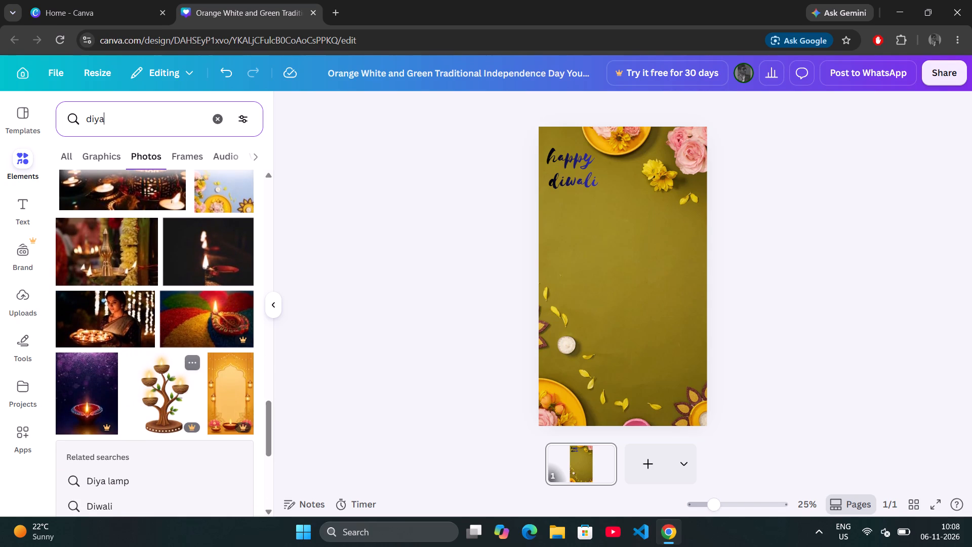
{"action": "scroll", "coordinate": [202, 369], "scroll_direction": "down", "scroll_amount": 2}
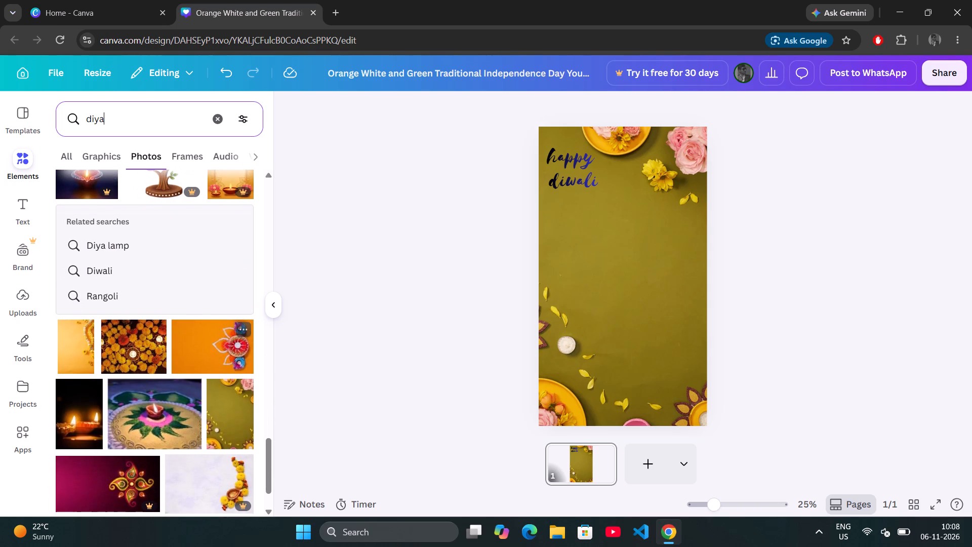
{"action": "scroll", "coordinate": [202, 369], "scroll_direction": "down", "scroll_amount": 4}
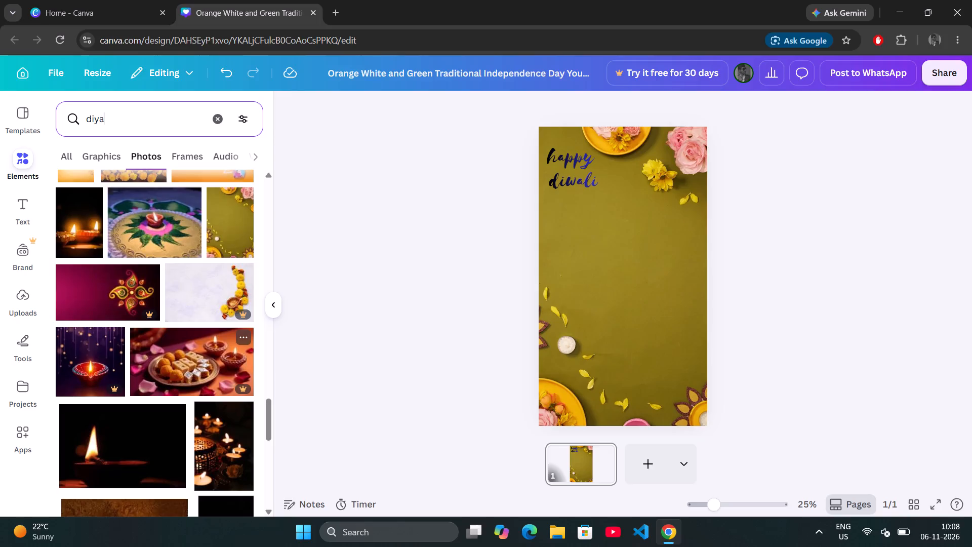
{"action": "scroll", "coordinate": [202, 369], "scroll_direction": "down", "scroll_amount": 1}
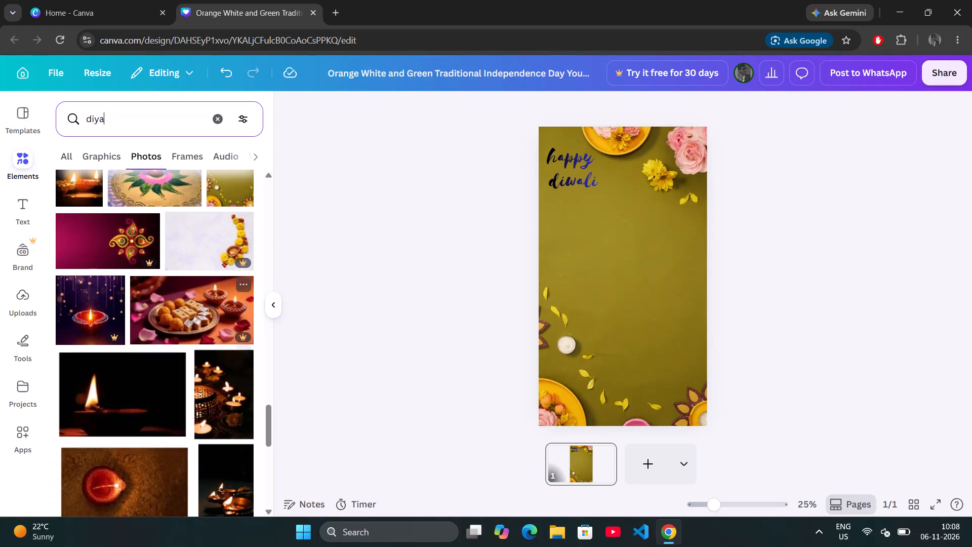
{"action": "scroll", "coordinate": [202, 369], "scroll_direction": "down", "scroll_amount": 2}
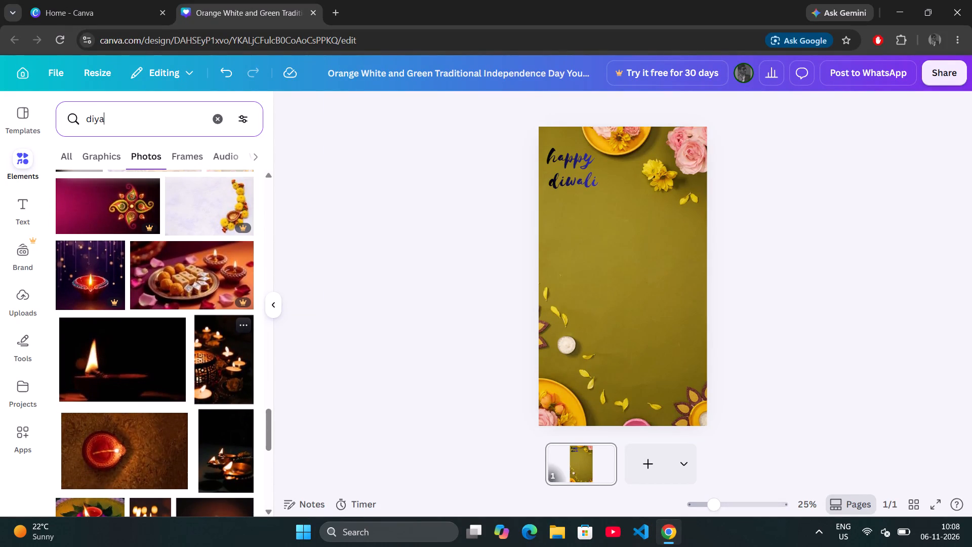
{"action": "scroll", "coordinate": [202, 369], "scroll_direction": "down", "scroll_amount": 4}
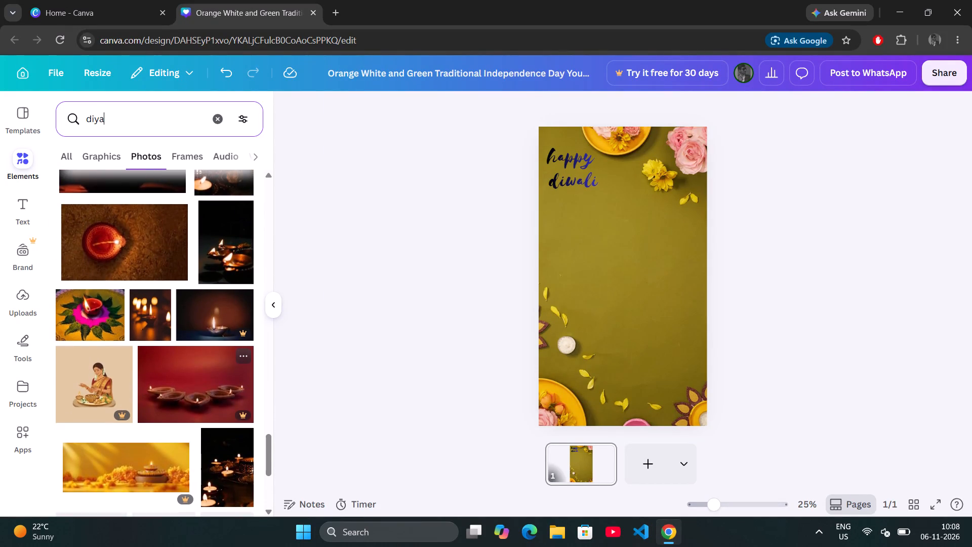
{"action": "scroll", "coordinate": [202, 369], "scroll_direction": "down", "scroll_amount": 1}
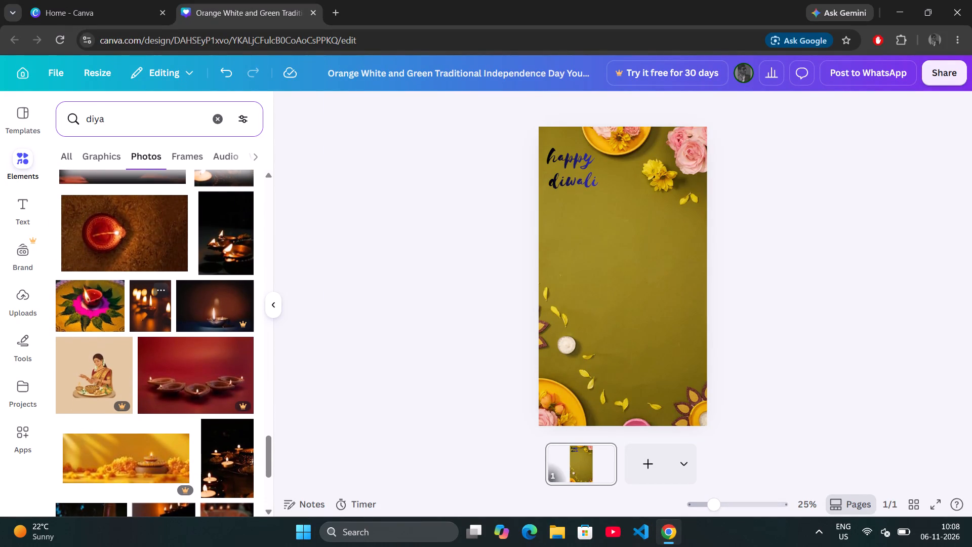
{"action": "scroll", "coordinate": [202, 378], "scroll_direction": "down", "scroll_amount": 3}
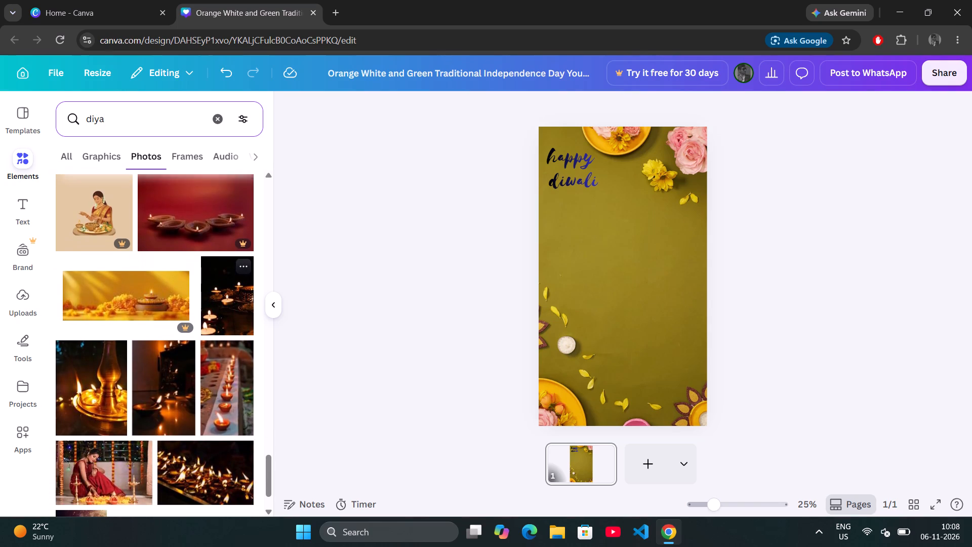
{"action": "scroll", "coordinate": [202, 378], "scroll_direction": "down", "scroll_amount": 1}
Add the photo of a receding row of lit clay diyas and crop it on all sides to a narrow upright strip about 474 px wide.
{"action": "left_click", "coordinate": [237, 392]}
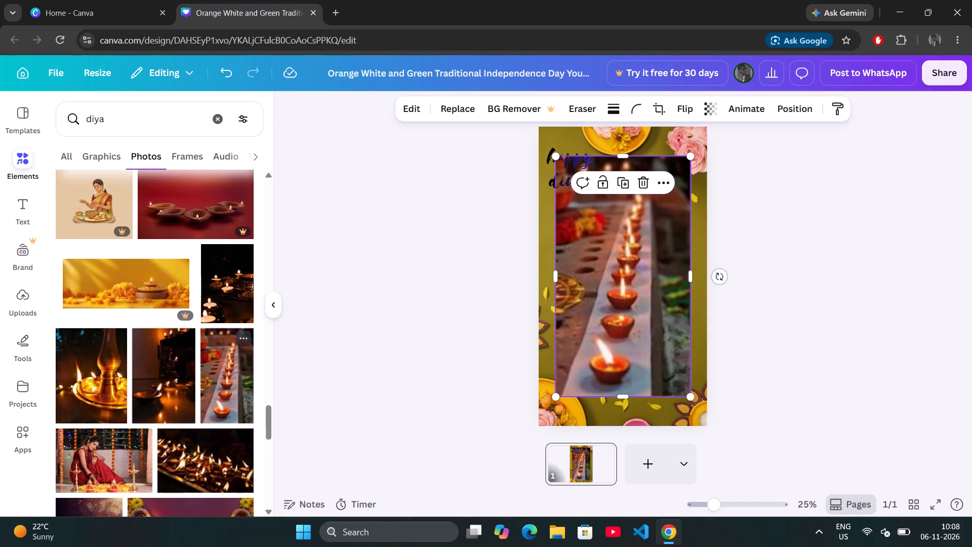
{"action": "left_click_drag", "start_coordinate": [627, 398], "coordinate": [638, 273]}
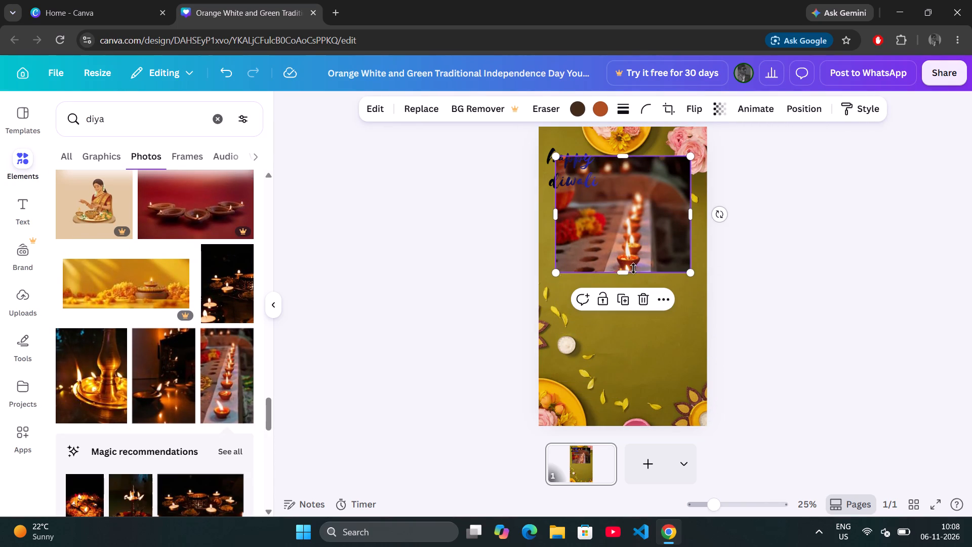
{"action": "left_click_drag", "start_coordinate": [628, 273], "coordinate": [629, 373]}
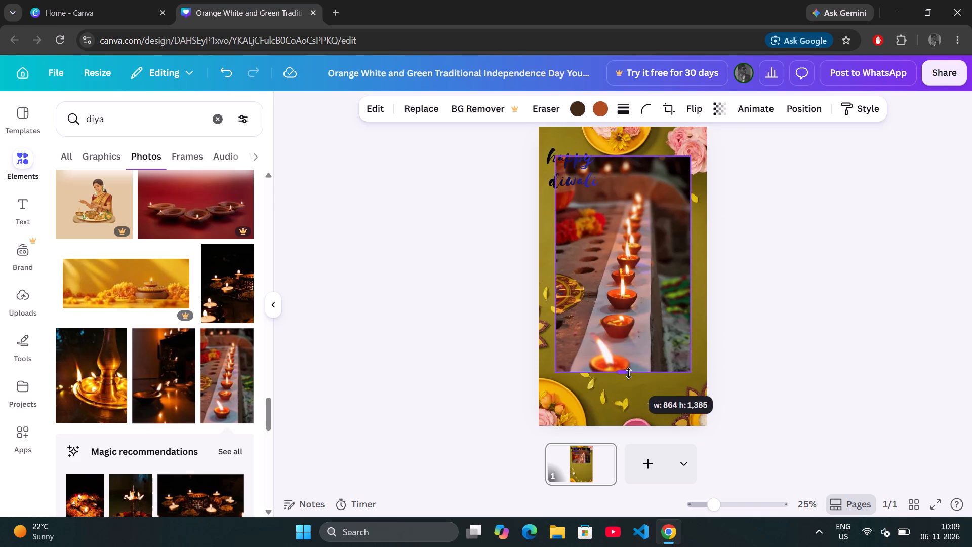
{"action": "left_click_drag", "start_coordinate": [629, 373], "coordinate": [630, 401]}
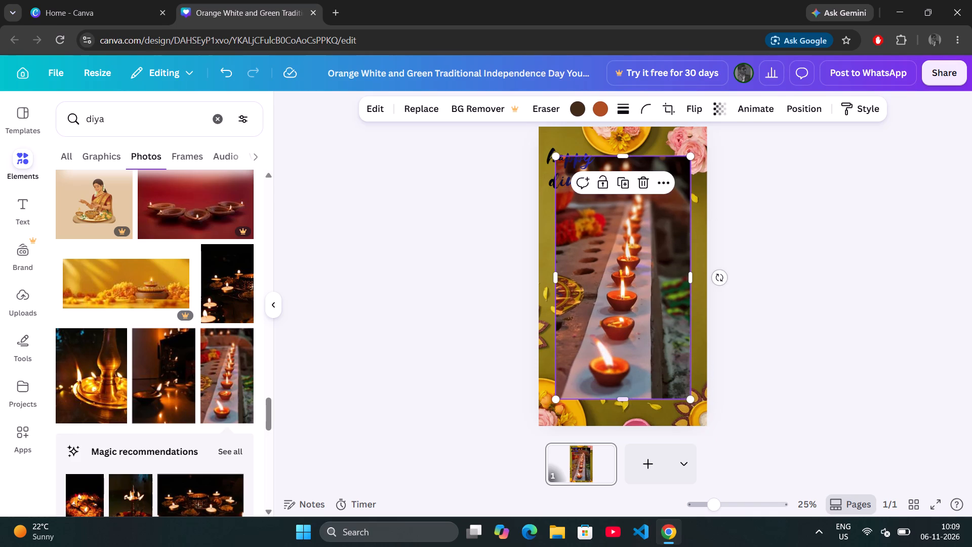
{"action": "left_click_drag", "start_coordinate": [555, 281], "coordinate": [586, 289]}
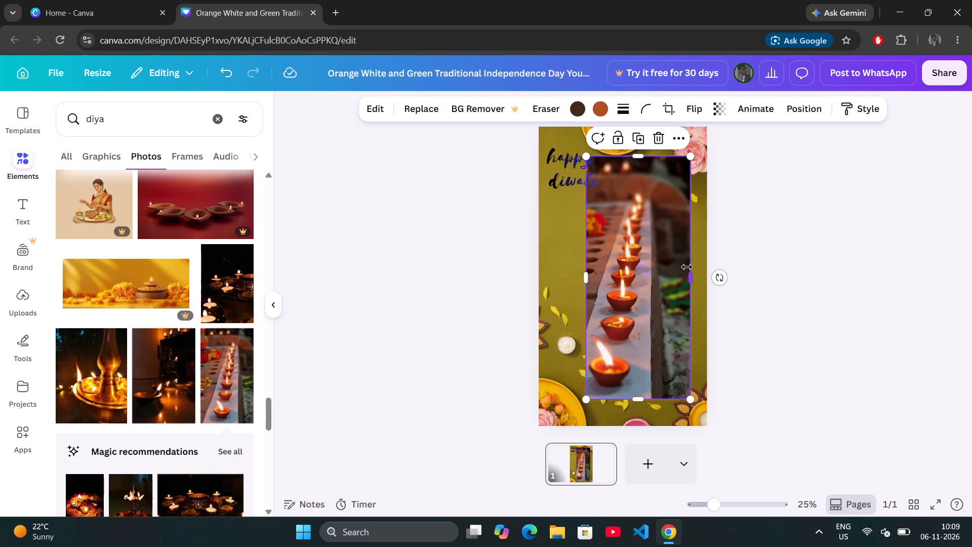
{"action": "left_click_drag", "start_coordinate": [686, 267], "coordinate": [656, 271]}
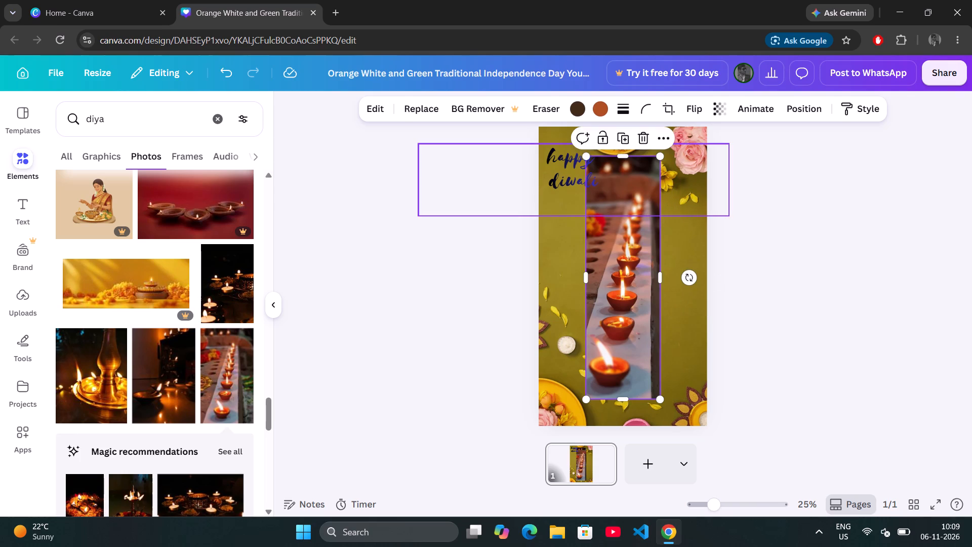
{"action": "left_click_drag", "start_coordinate": [622, 158], "coordinate": [626, 181]}
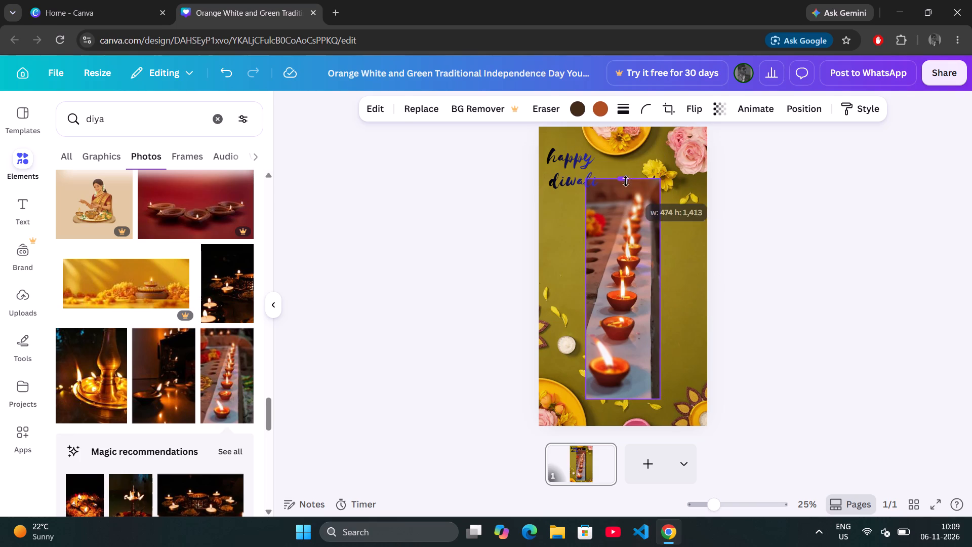
{"action": "left_click_drag", "start_coordinate": [626, 181], "coordinate": [632, 209]}
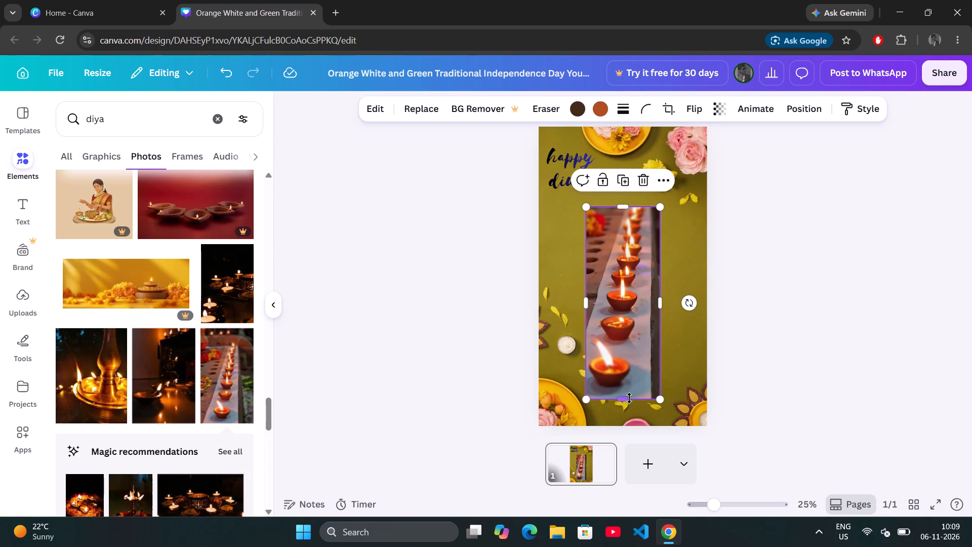
{"action": "left_click_drag", "start_coordinate": [626, 400], "coordinate": [634, 368]}
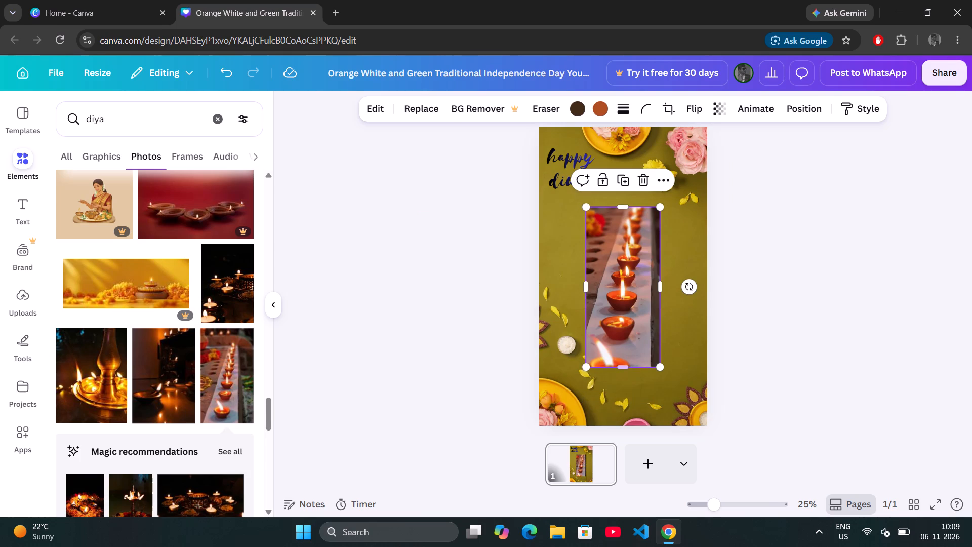
Move the cropped diya photo against the right edge of the page, below the yellow flowers.
{"action": "left_click_drag", "start_coordinate": [621, 263], "coordinate": [649, 267]}
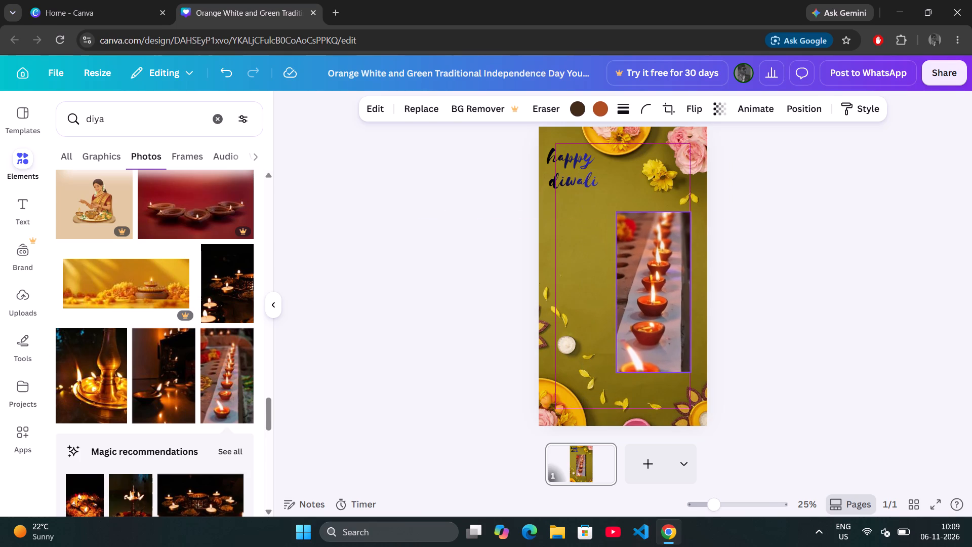
{"action": "left_click_drag", "start_coordinate": [649, 267], "coordinate": [665, 265]}
{"action": "left_click", "coordinate": [598, 253]}
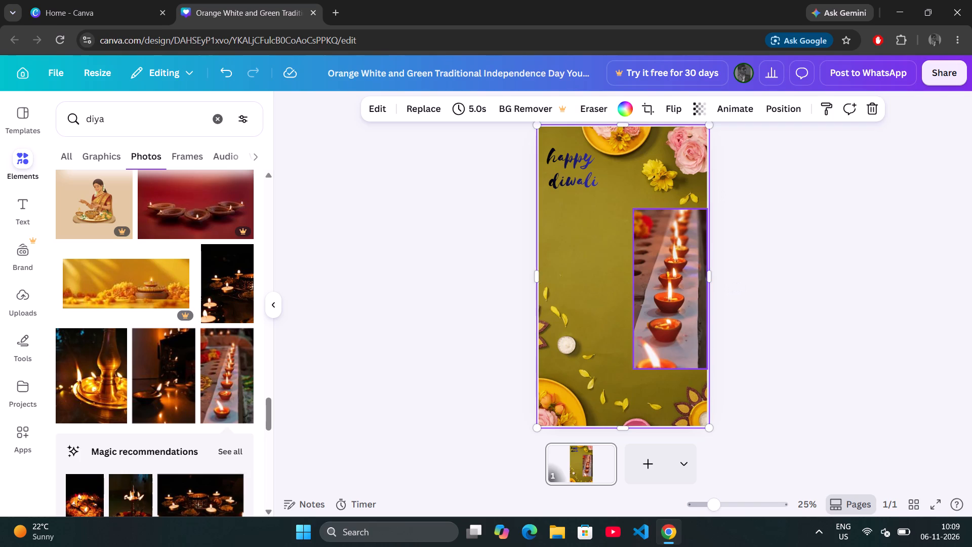
{"action": "left_click", "coordinate": [680, 268]}
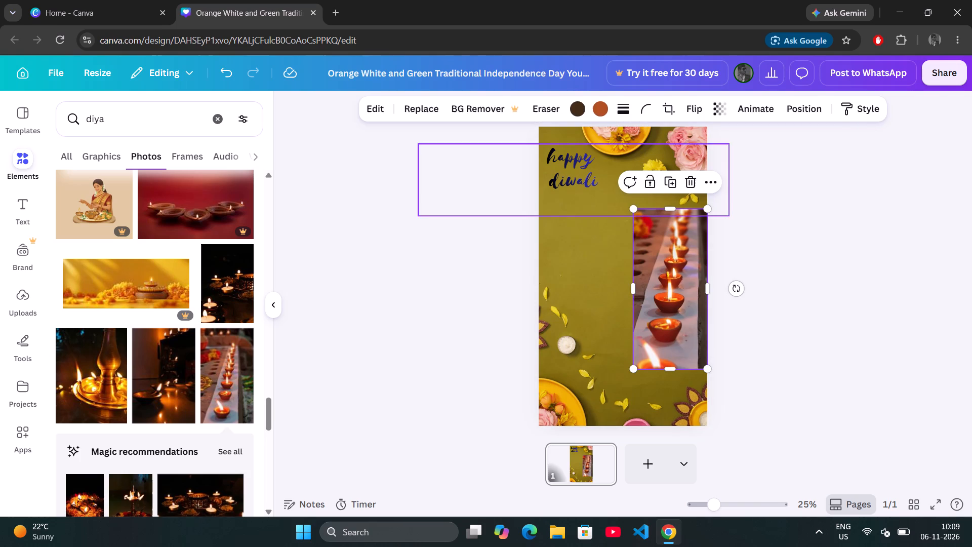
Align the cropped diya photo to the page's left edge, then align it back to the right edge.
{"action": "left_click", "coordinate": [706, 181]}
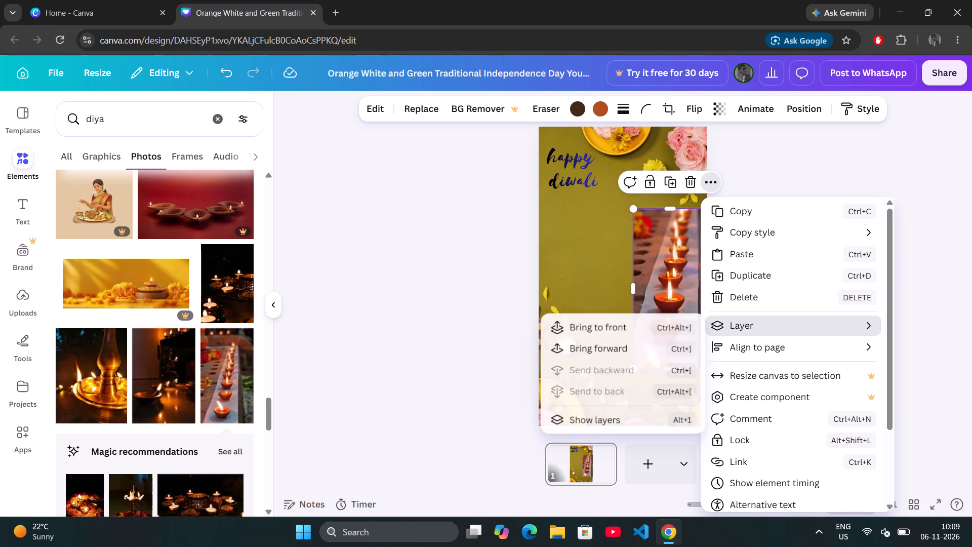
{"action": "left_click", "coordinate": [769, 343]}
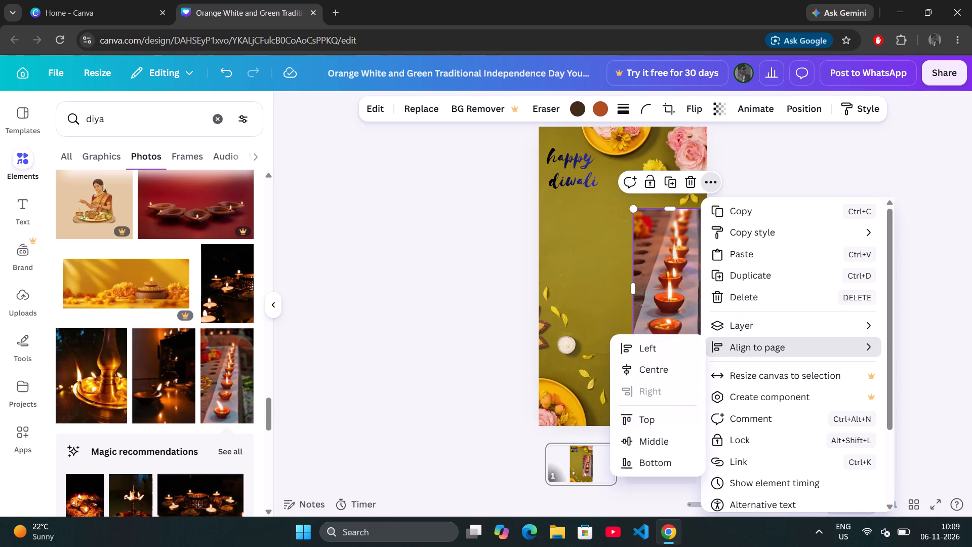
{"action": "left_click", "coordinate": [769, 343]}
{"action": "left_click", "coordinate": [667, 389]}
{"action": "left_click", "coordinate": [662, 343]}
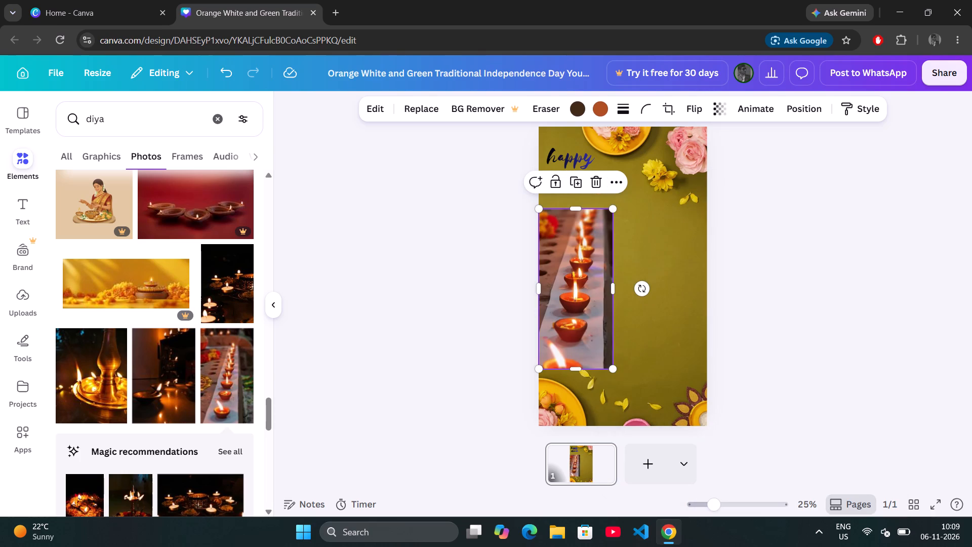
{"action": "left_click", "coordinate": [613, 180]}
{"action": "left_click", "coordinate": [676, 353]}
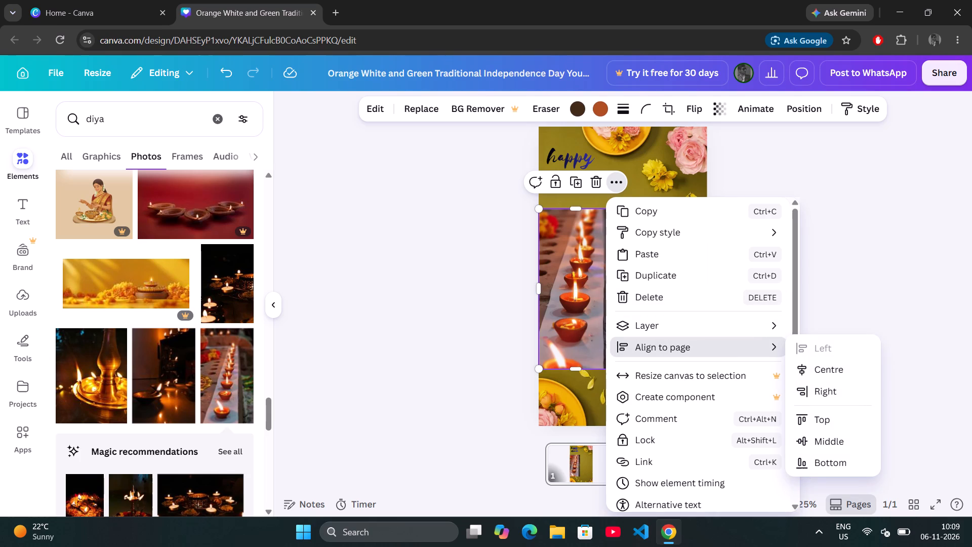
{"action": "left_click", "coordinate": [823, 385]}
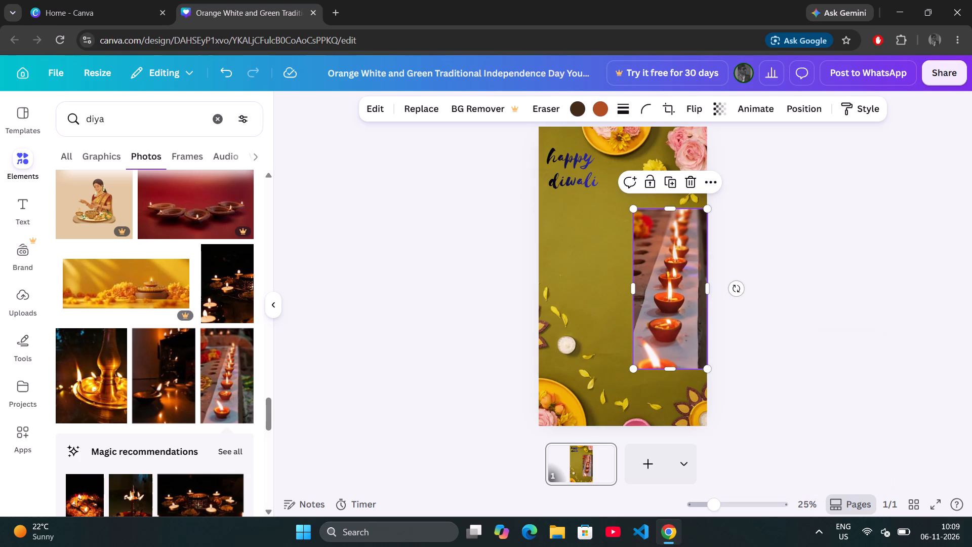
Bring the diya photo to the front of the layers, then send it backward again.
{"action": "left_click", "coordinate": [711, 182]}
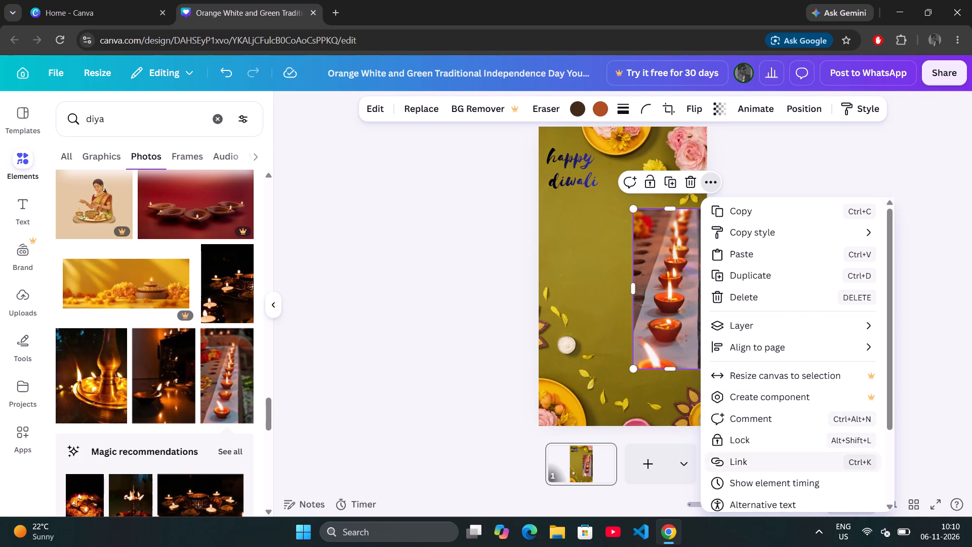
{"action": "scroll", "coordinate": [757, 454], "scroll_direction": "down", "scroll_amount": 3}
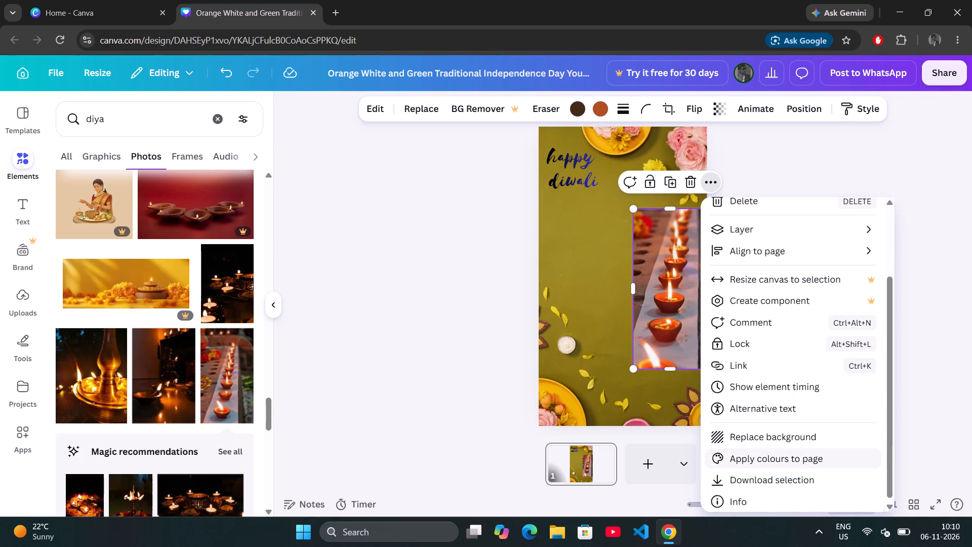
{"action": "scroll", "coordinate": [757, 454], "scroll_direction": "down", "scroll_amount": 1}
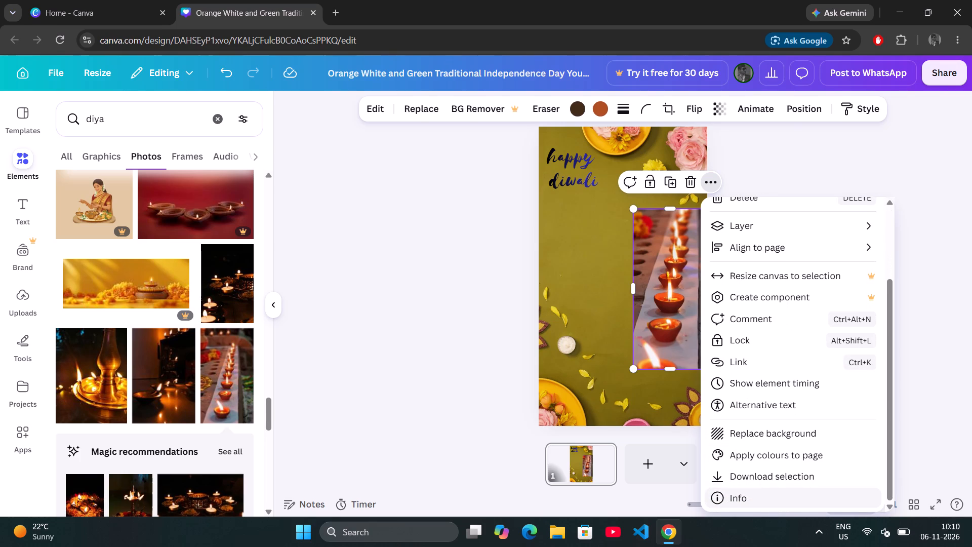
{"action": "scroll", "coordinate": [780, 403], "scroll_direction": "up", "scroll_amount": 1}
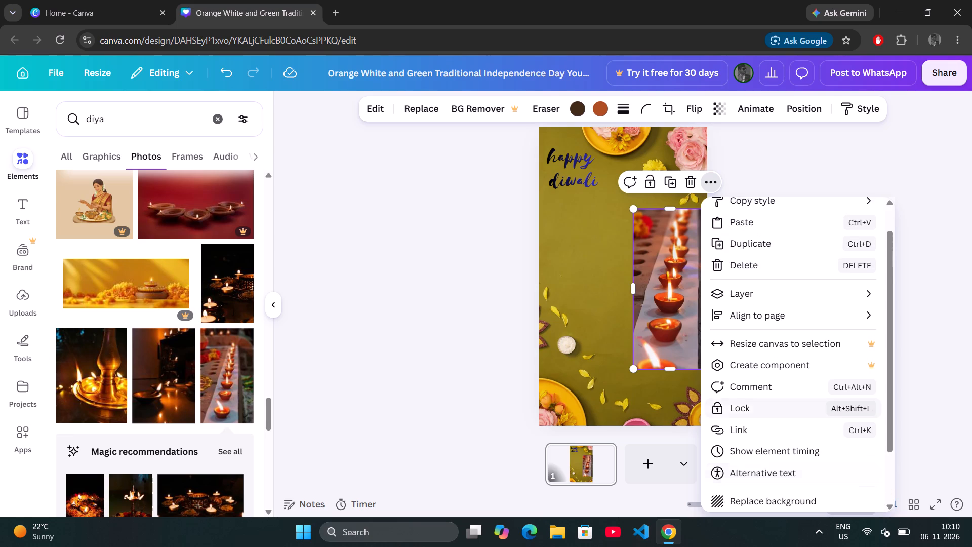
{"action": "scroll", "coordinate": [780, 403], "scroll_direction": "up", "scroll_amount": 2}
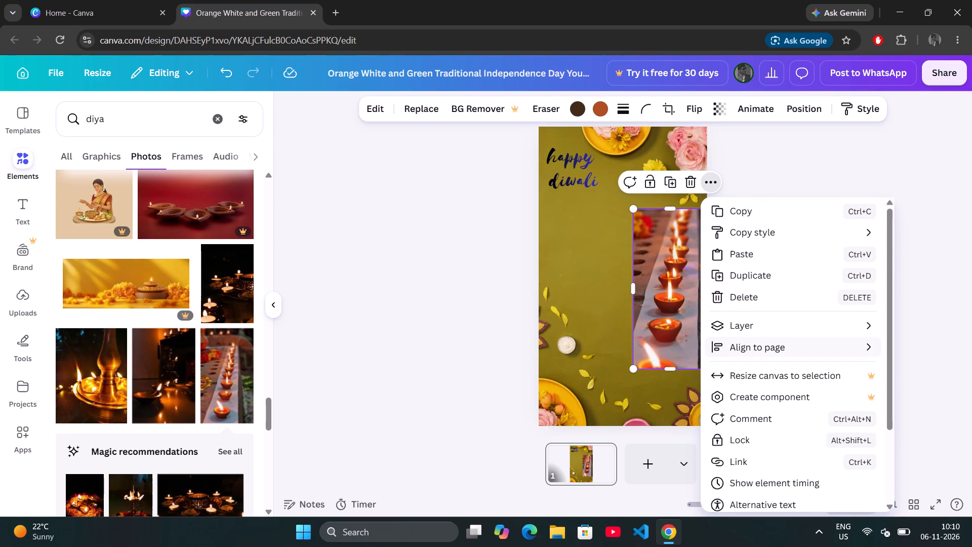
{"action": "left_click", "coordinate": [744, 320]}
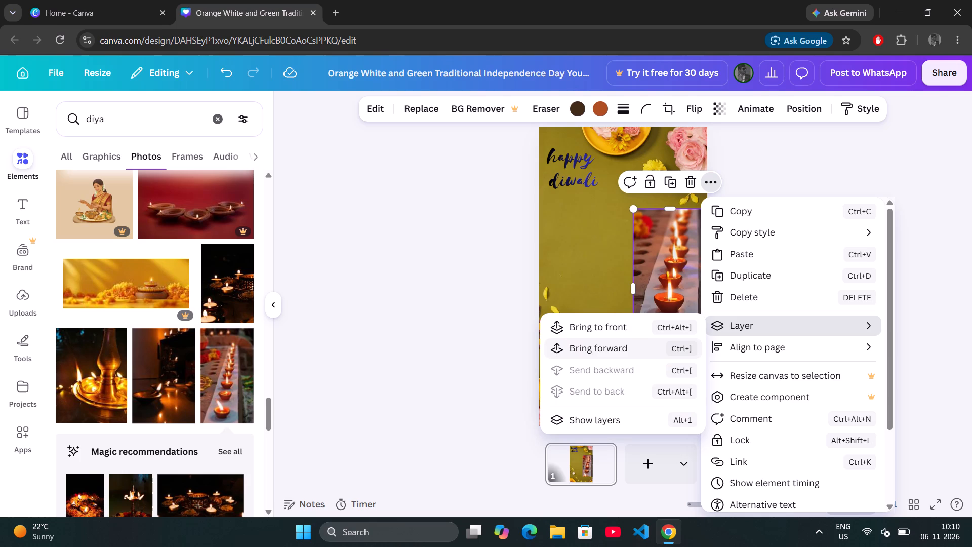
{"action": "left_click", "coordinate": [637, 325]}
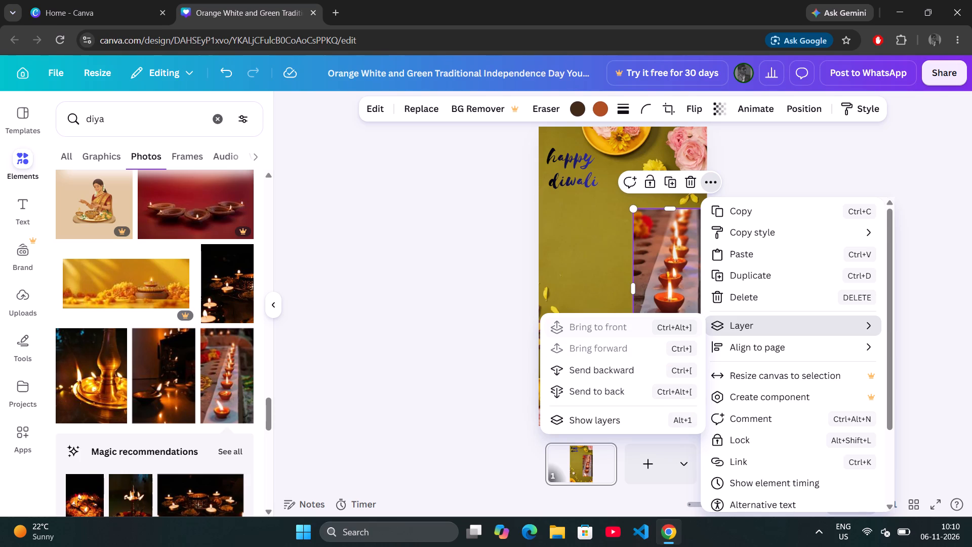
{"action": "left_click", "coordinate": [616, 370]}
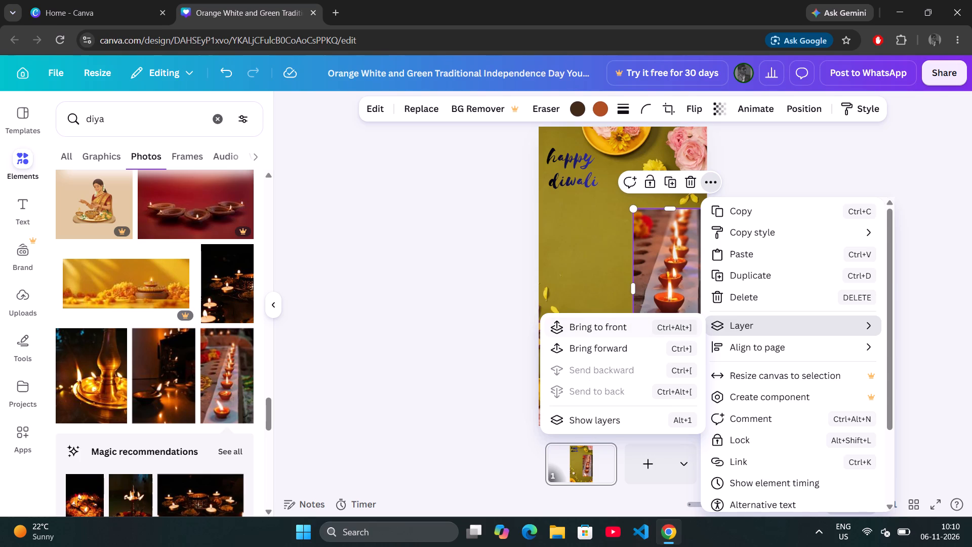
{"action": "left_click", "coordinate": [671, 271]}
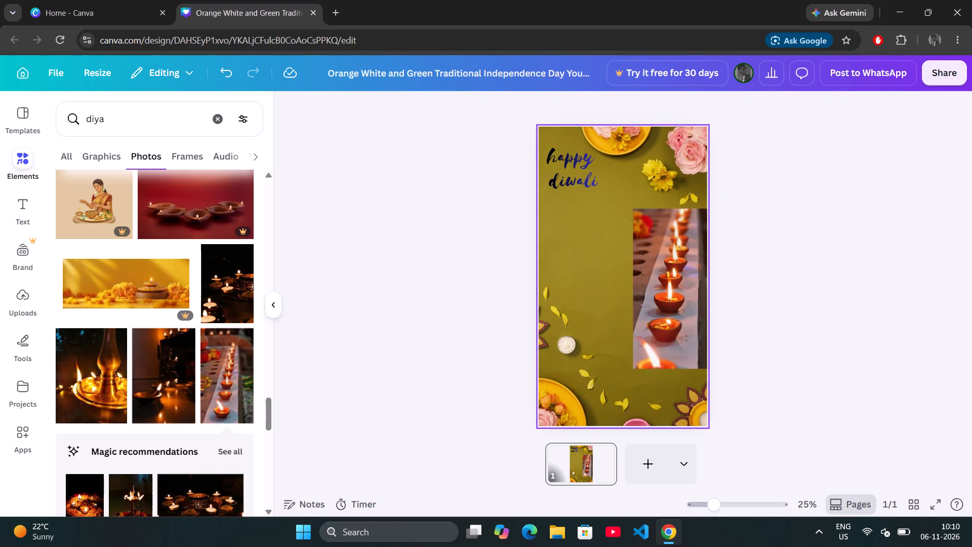
Crop the diya photo slightly narrower from its left side and move it a little lower along the page's right edge.
{"action": "left_click", "coordinate": [645, 273]}
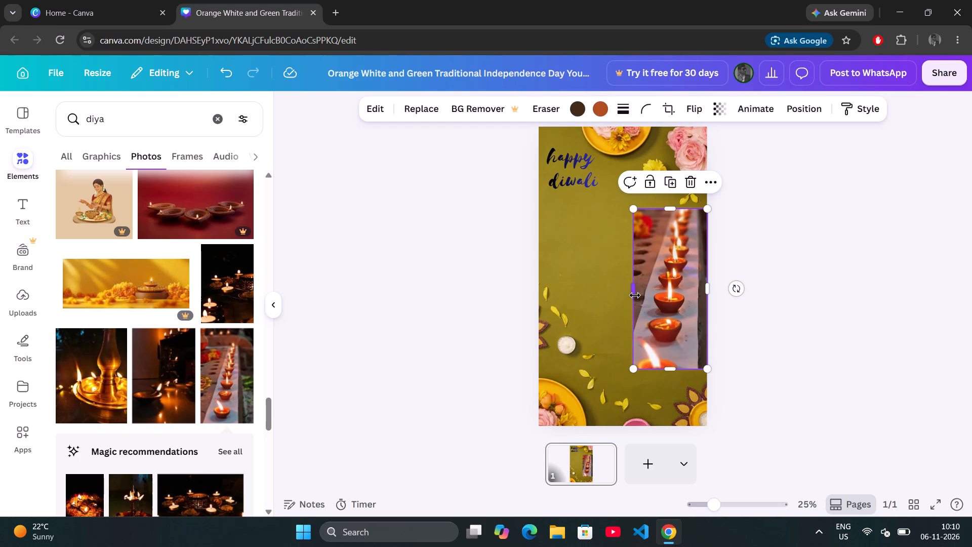
{"action": "left_click_drag", "start_coordinate": [635, 295], "coordinate": [644, 296]}
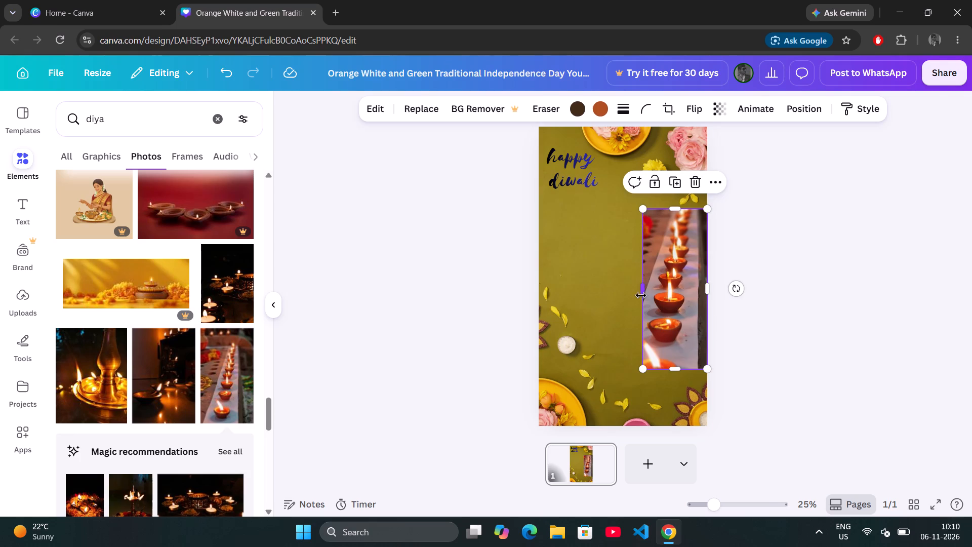
{"action": "left_click", "coordinate": [634, 293]}
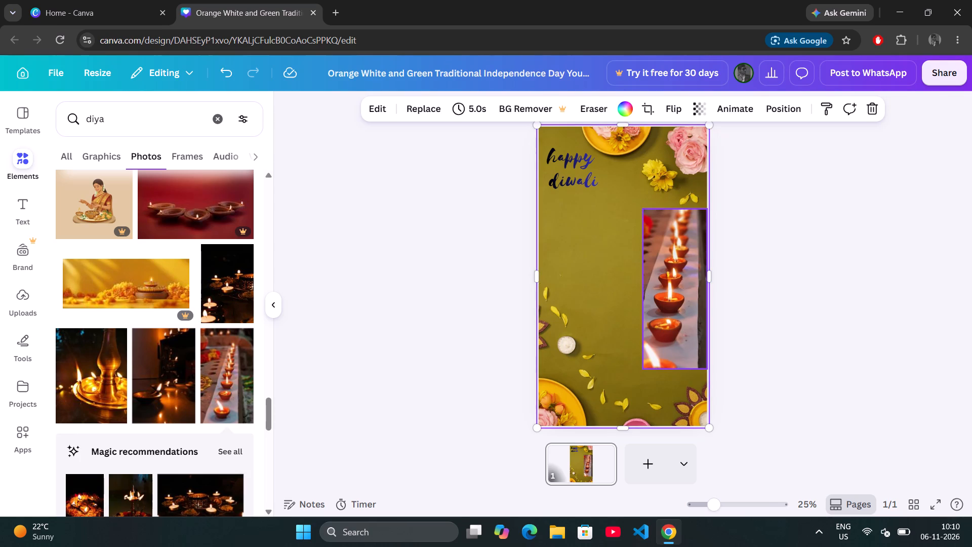
{"action": "left_click_drag", "start_coordinate": [669, 296], "coordinate": [669, 301]}
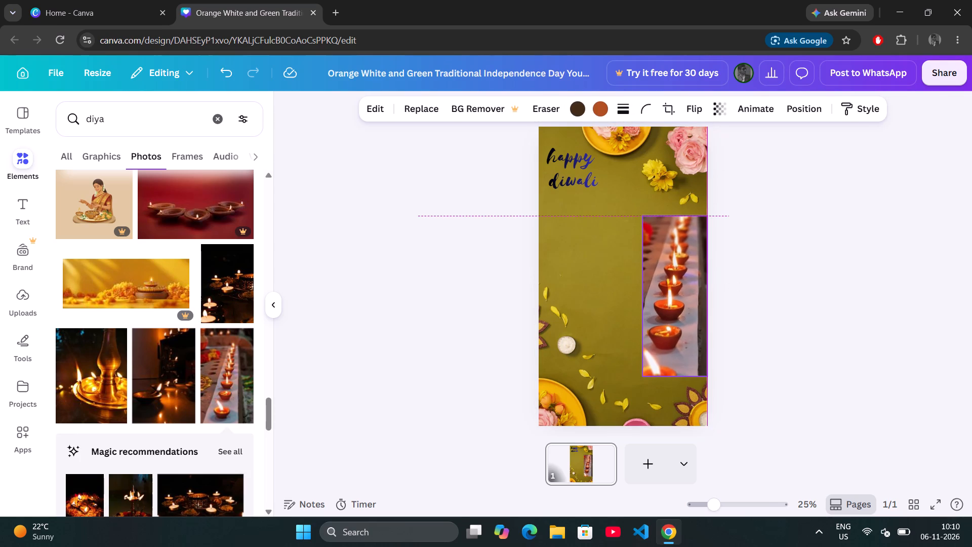
{"action": "left_click_drag", "start_coordinate": [669, 301], "coordinate": [670, 305]}
{"action": "left_click", "coordinate": [610, 298]}
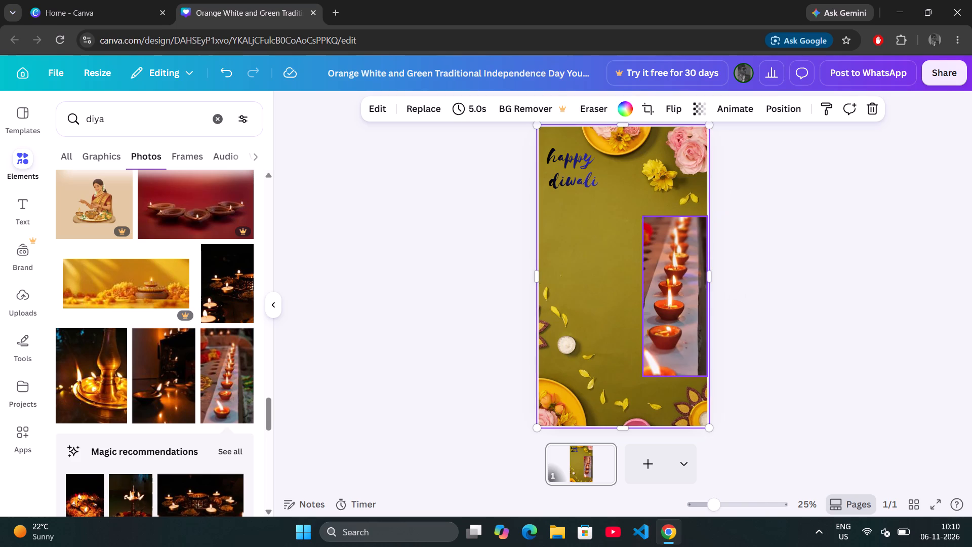
Fade the diya photo into the olive background by lowering its transparency value to about 40.
{"action": "left_click", "coordinate": [668, 264]}
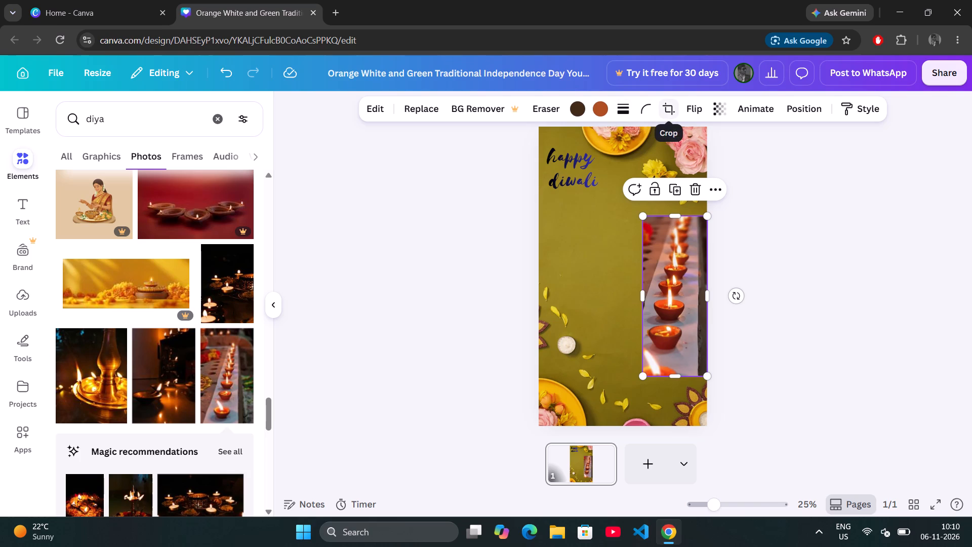
{"action": "left_click", "coordinate": [721, 103]}
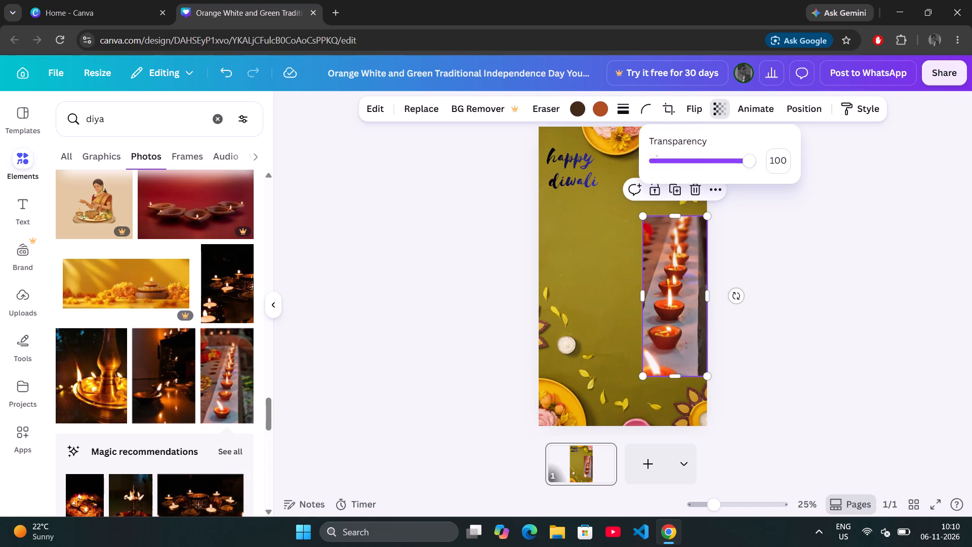
{"action": "left_click_drag", "start_coordinate": [750, 167], "coordinate": [718, 175]}
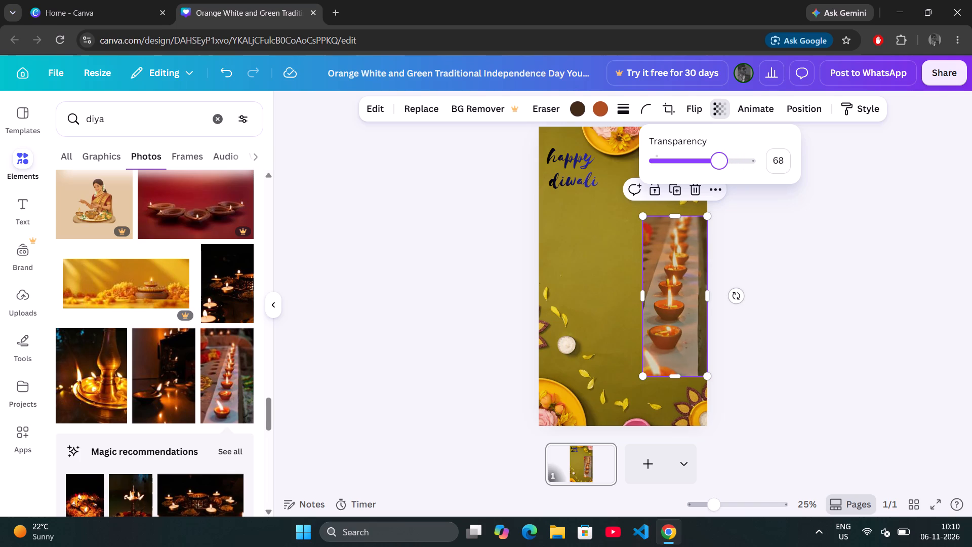
{"action": "left_click_drag", "start_coordinate": [718, 175], "coordinate": [693, 179]}
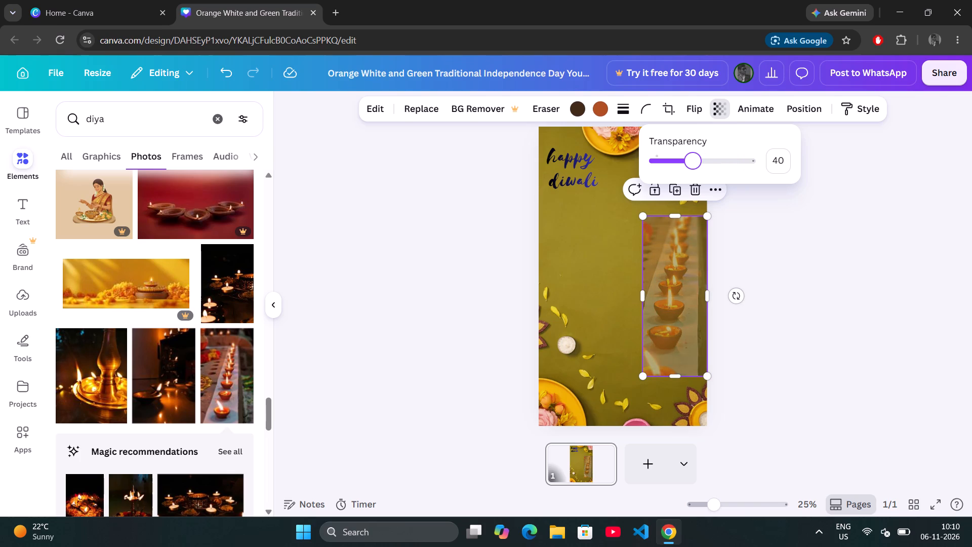
{"action": "left_click_drag", "start_coordinate": [693, 179], "coordinate": [690, 183]}
{"action": "left_click_drag", "start_coordinate": [690, 183], "coordinate": [692, 184]}
{"action": "left_click", "coordinate": [625, 255]}
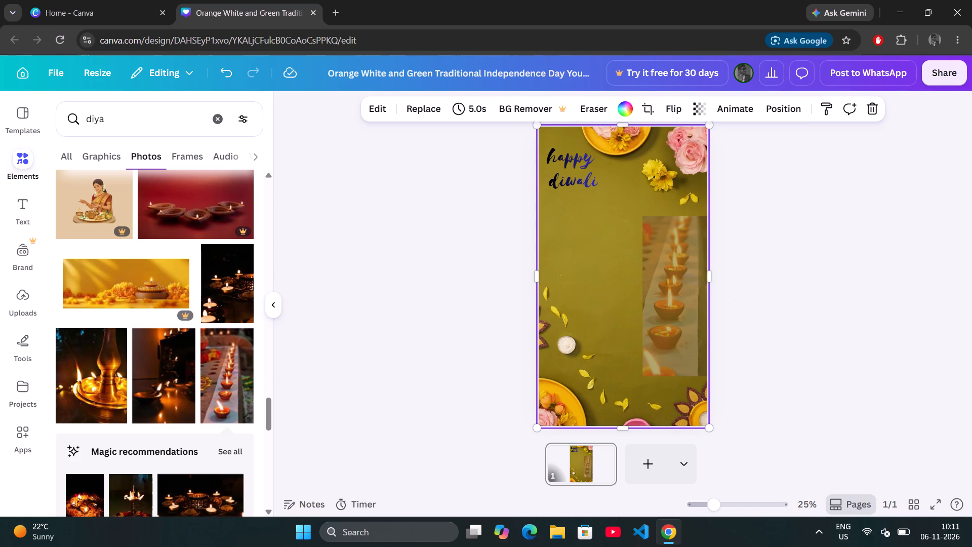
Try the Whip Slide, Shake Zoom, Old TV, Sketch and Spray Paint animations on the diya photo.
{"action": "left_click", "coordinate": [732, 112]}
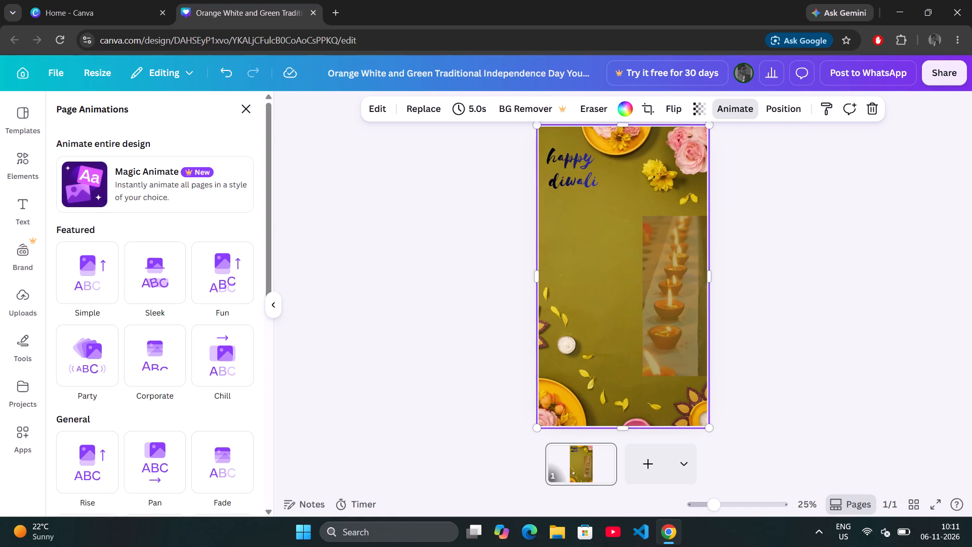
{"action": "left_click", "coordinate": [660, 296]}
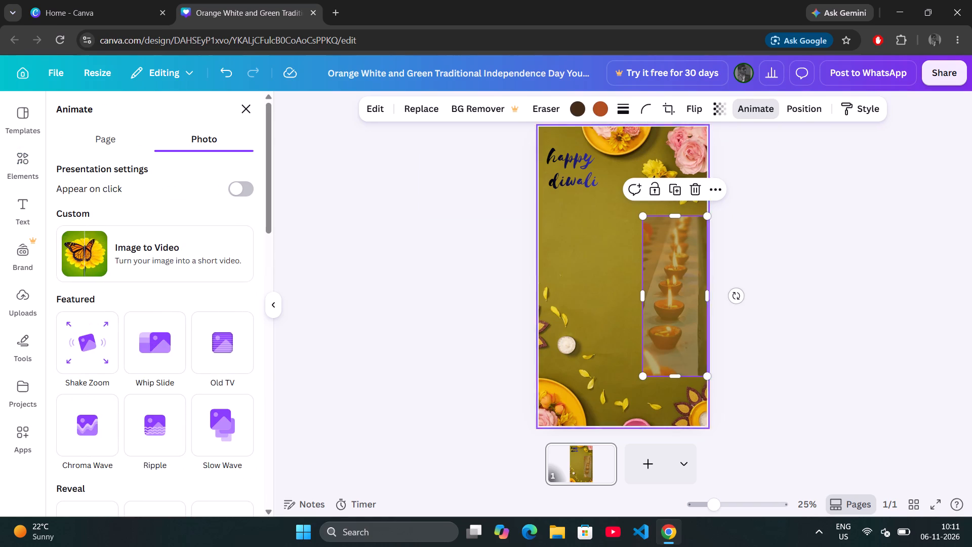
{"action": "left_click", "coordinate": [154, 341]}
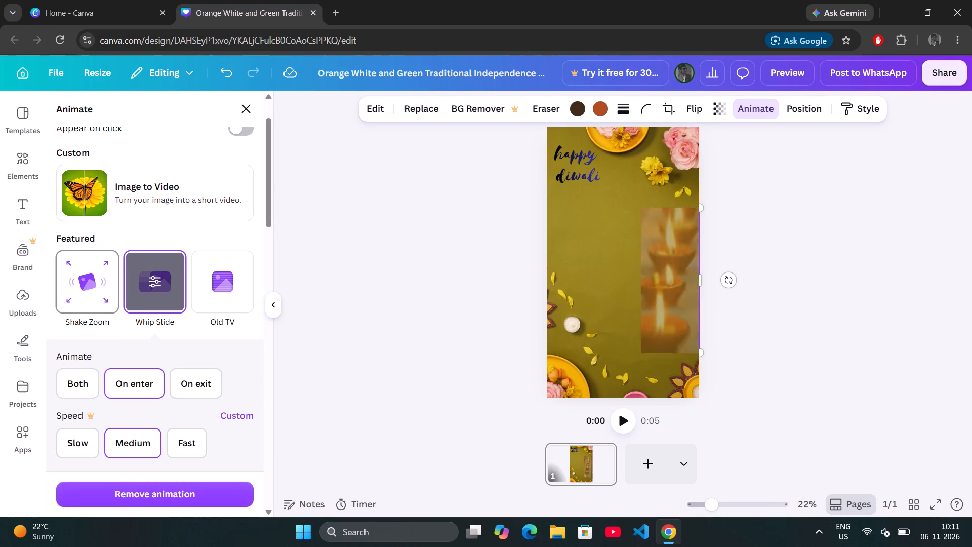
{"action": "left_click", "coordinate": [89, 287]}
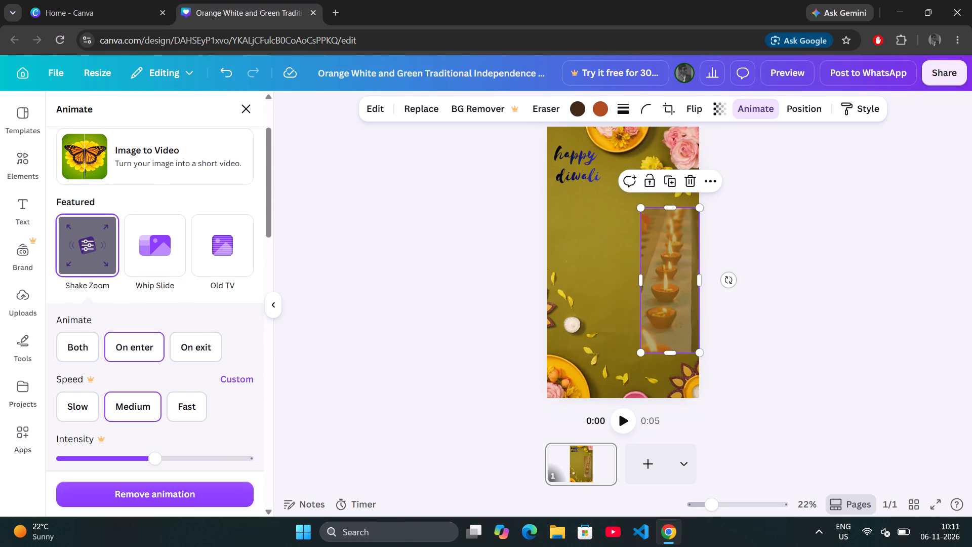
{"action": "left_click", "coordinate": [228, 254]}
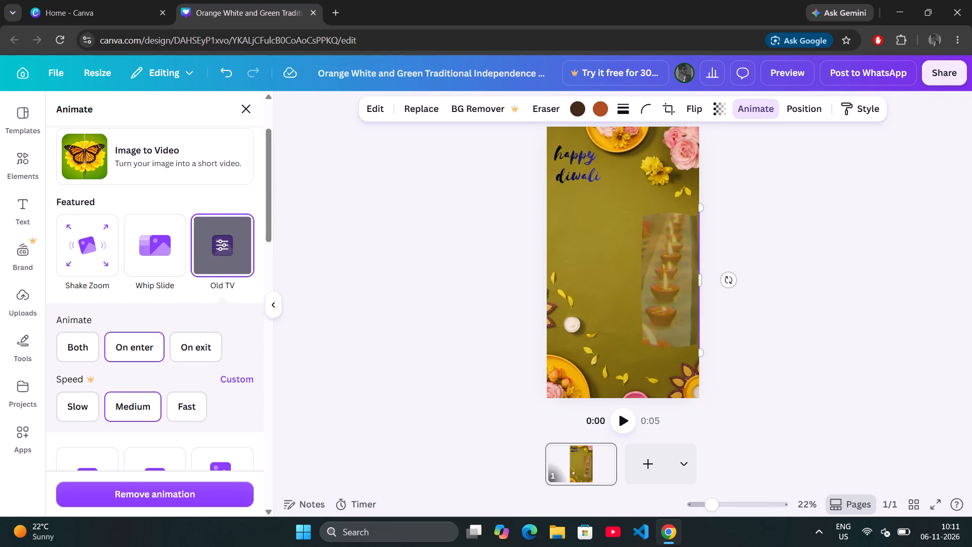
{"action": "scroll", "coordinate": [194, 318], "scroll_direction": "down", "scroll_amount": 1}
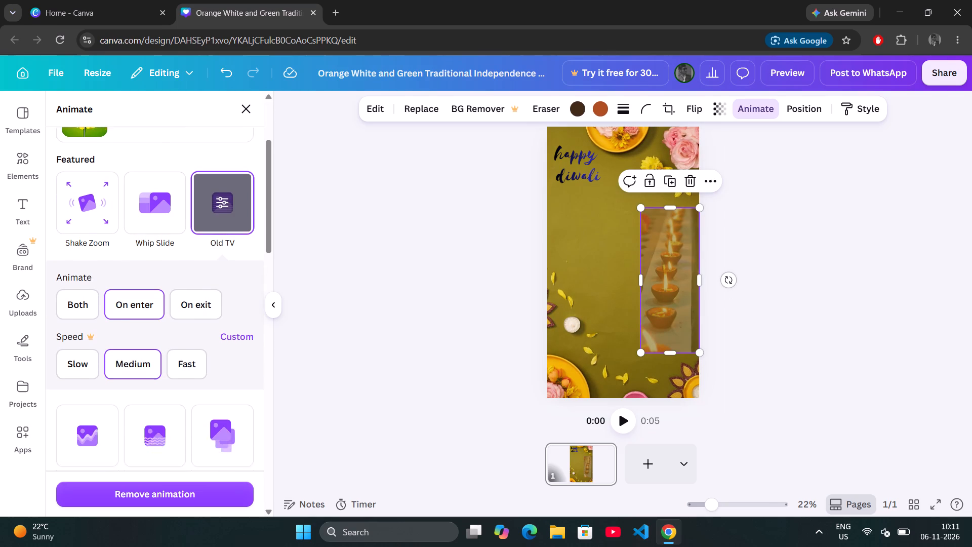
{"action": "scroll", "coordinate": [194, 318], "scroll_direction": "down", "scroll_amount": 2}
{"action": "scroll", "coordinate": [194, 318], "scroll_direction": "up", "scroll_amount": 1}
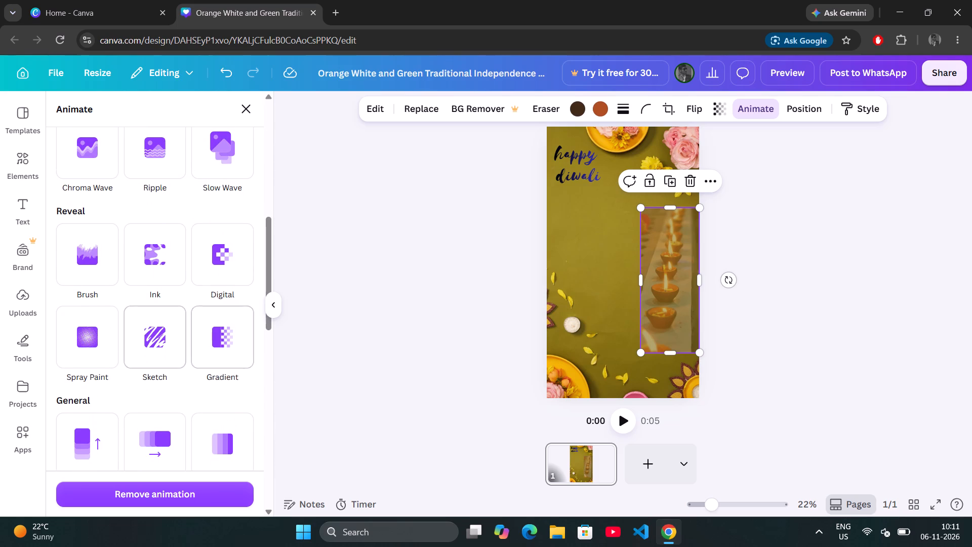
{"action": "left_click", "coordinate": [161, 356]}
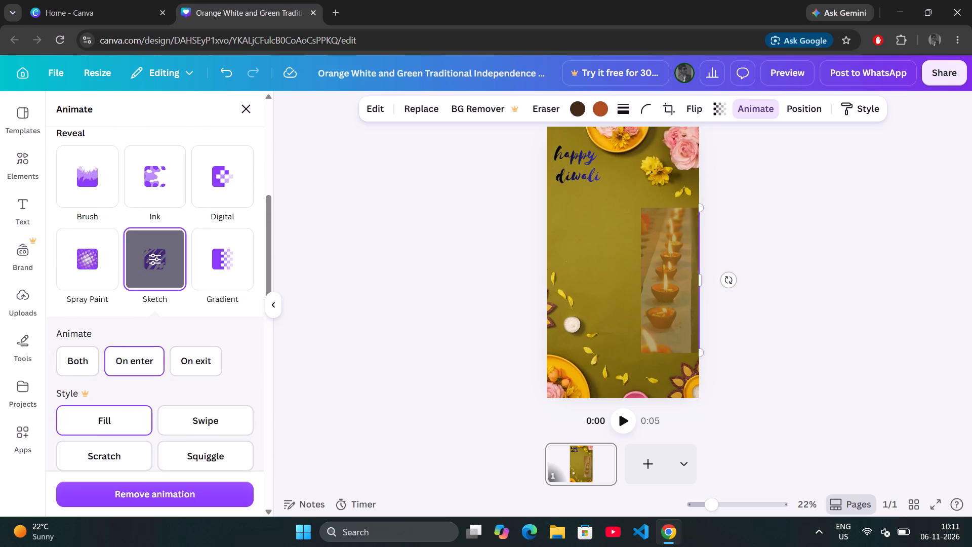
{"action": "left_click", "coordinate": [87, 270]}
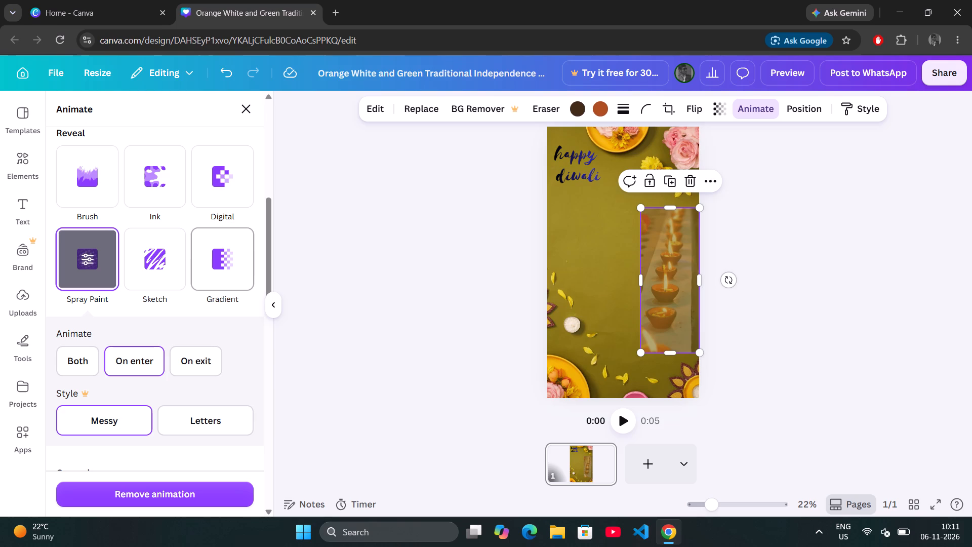
Apply the general Rise animation to the diya photo.
{"action": "scroll", "coordinate": [118, 221], "scroll_direction": "down", "scroll_amount": 2}
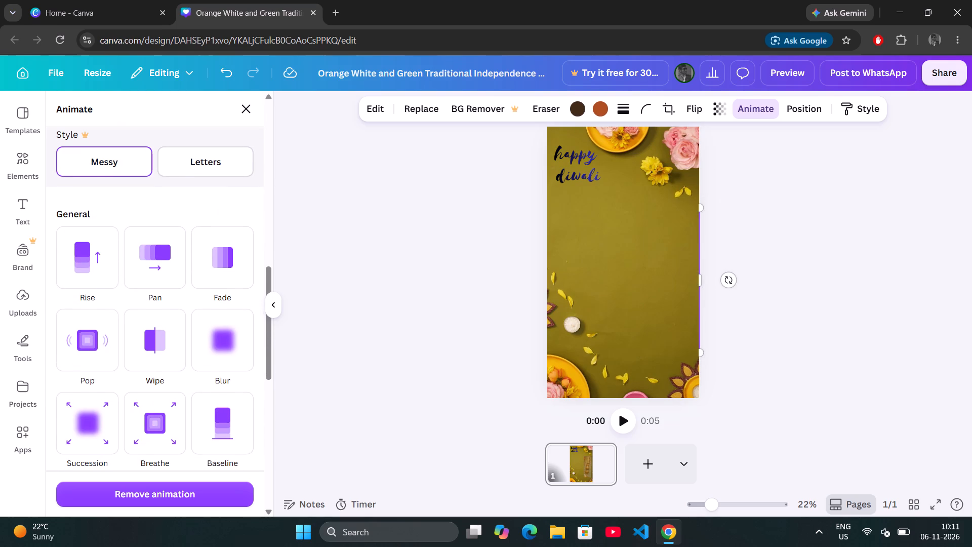
{"action": "scroll", "coordinate": [118, 221], "scroll_direction": "down", "scroll_amount": 2}
{"action": "scroll", "coordinate": [118, 221], "scroll_direction": "up", "scroll_amount": 1}
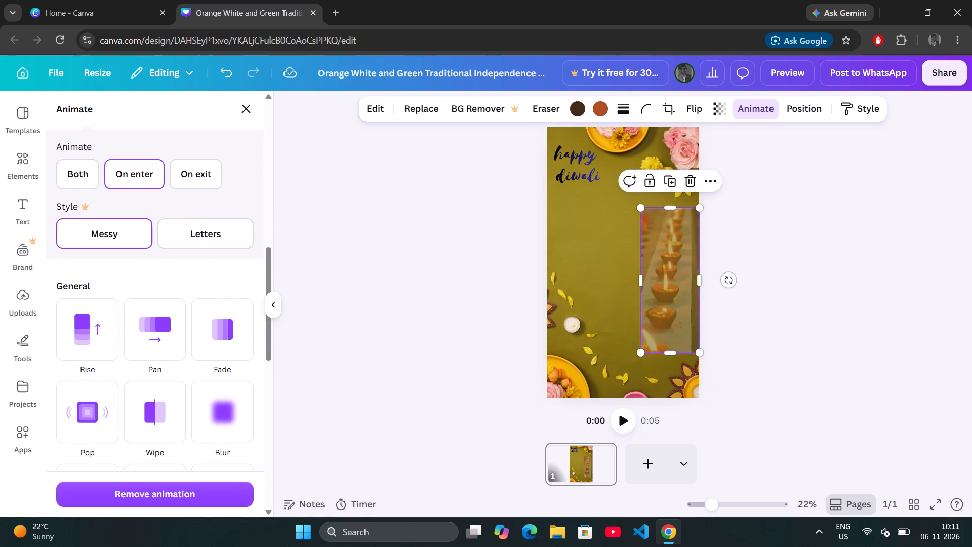
{"action": "left_click", "coordinate": [91, 339]}
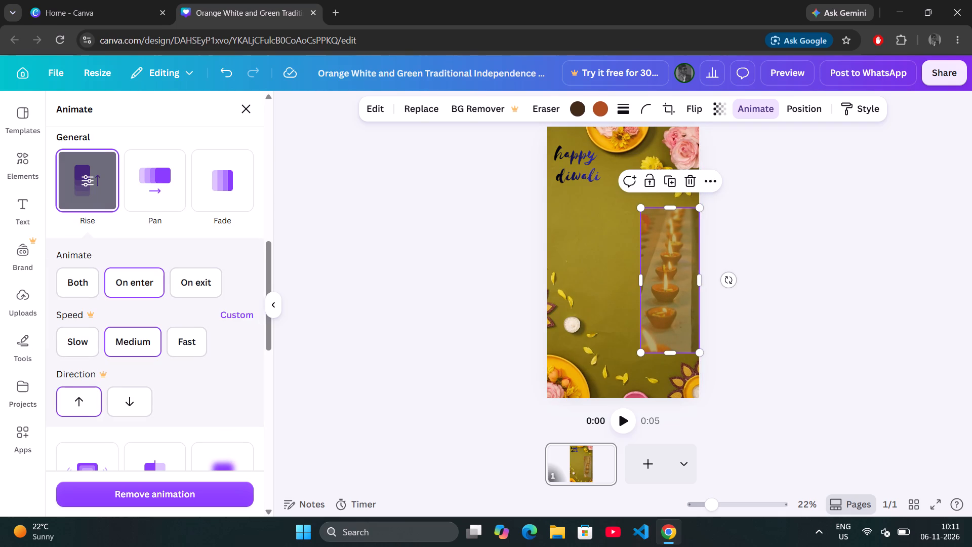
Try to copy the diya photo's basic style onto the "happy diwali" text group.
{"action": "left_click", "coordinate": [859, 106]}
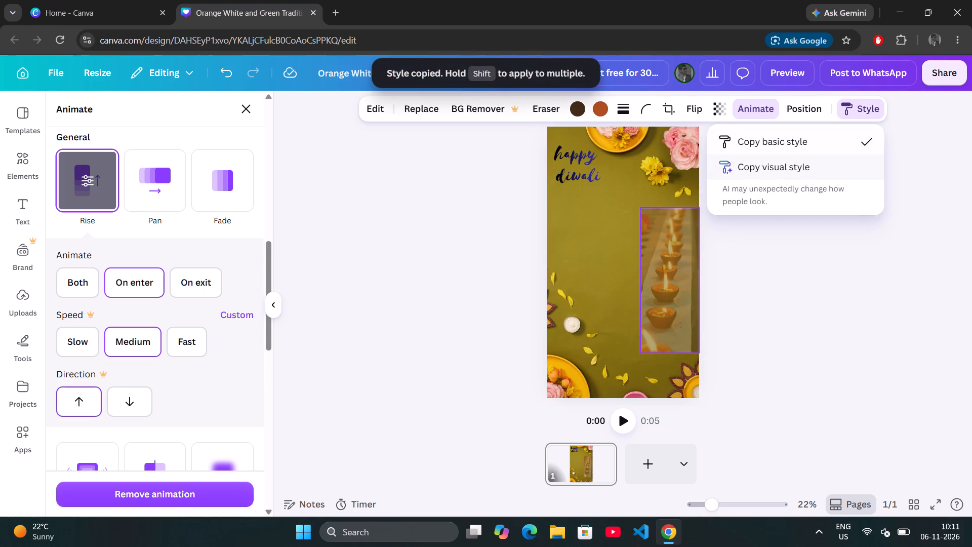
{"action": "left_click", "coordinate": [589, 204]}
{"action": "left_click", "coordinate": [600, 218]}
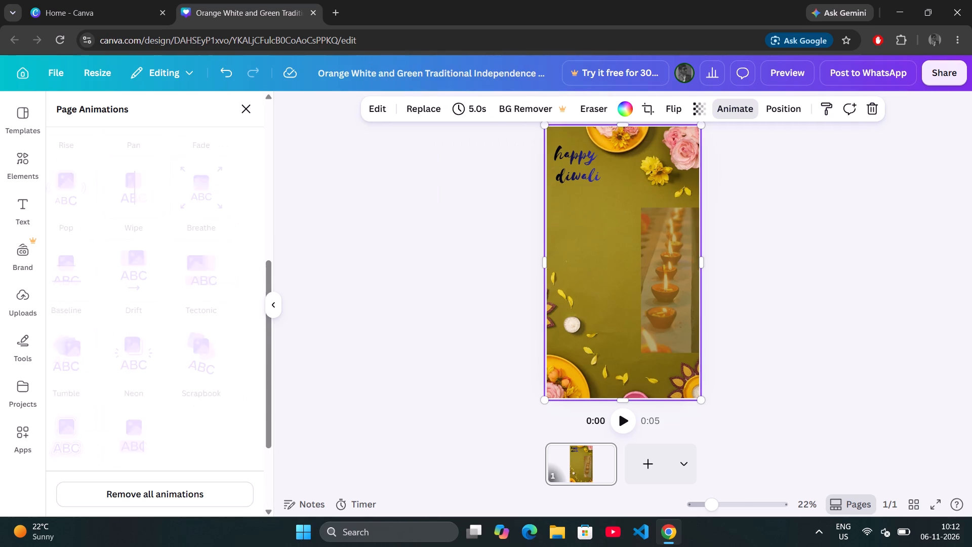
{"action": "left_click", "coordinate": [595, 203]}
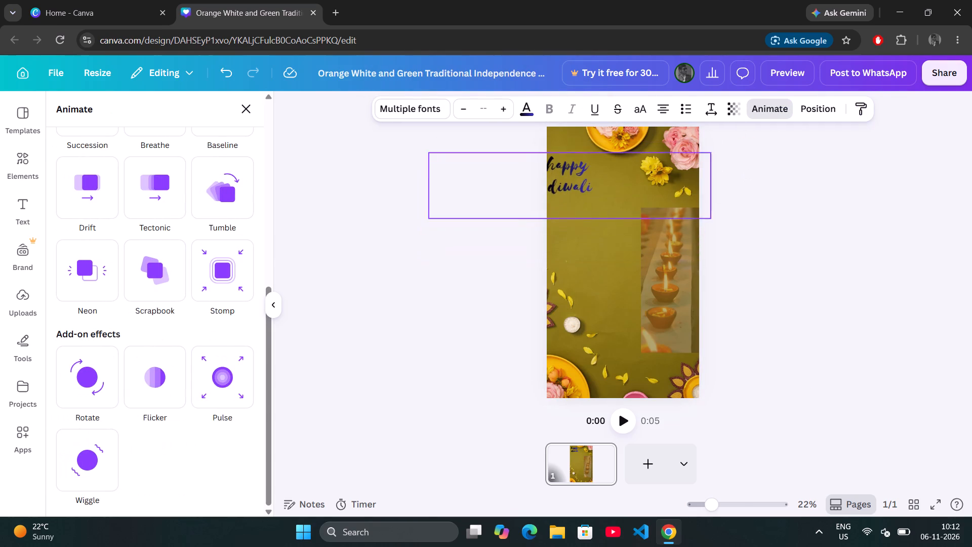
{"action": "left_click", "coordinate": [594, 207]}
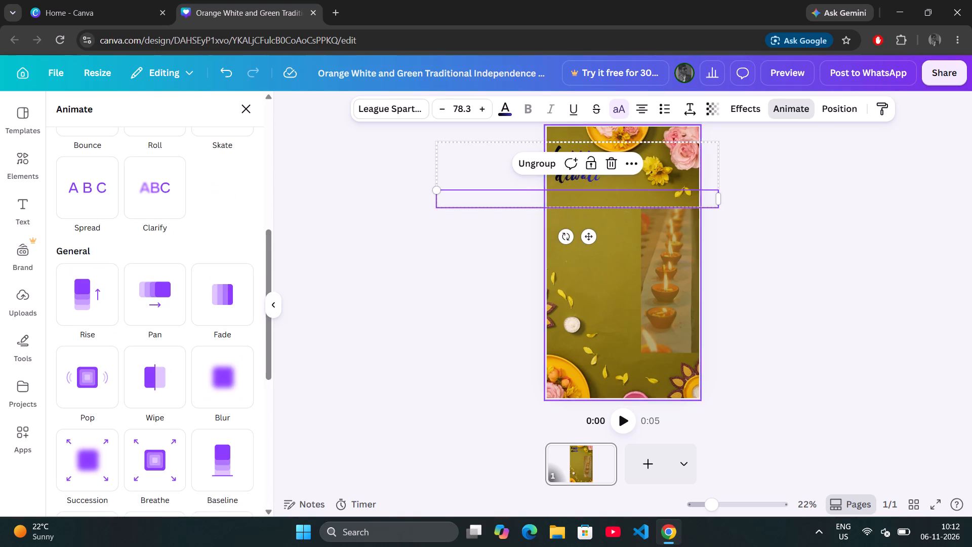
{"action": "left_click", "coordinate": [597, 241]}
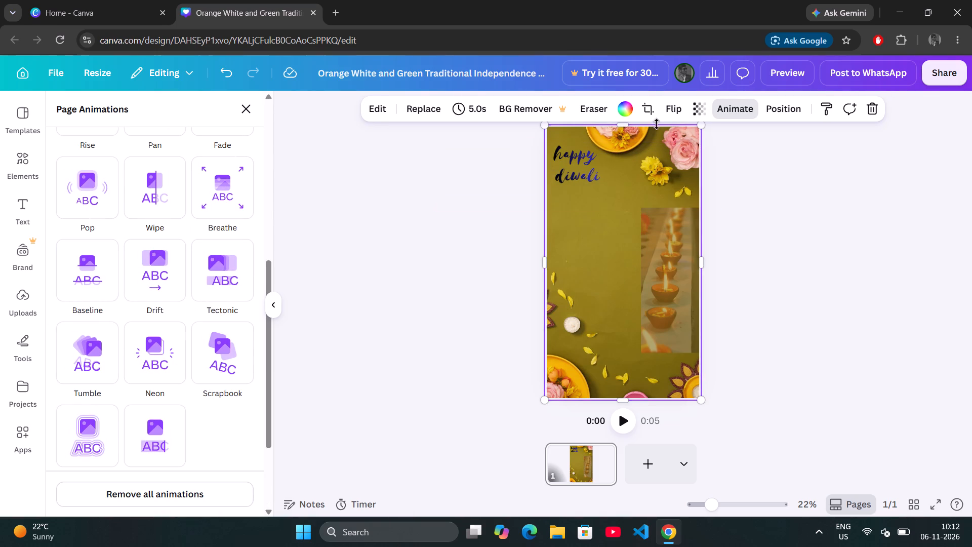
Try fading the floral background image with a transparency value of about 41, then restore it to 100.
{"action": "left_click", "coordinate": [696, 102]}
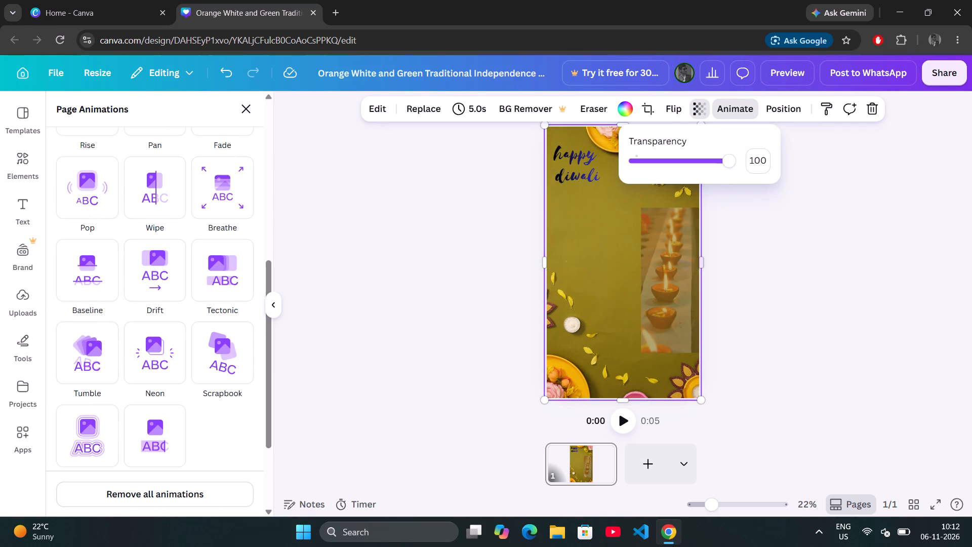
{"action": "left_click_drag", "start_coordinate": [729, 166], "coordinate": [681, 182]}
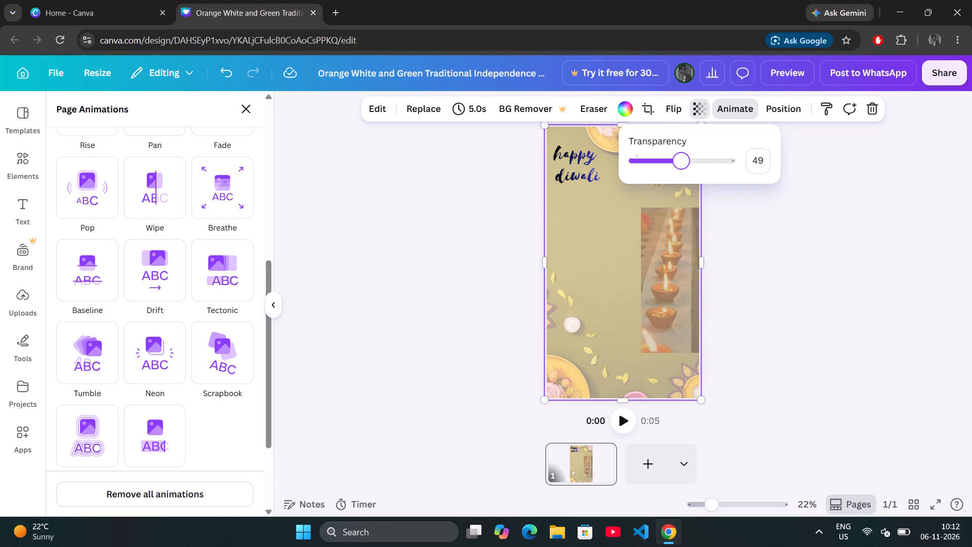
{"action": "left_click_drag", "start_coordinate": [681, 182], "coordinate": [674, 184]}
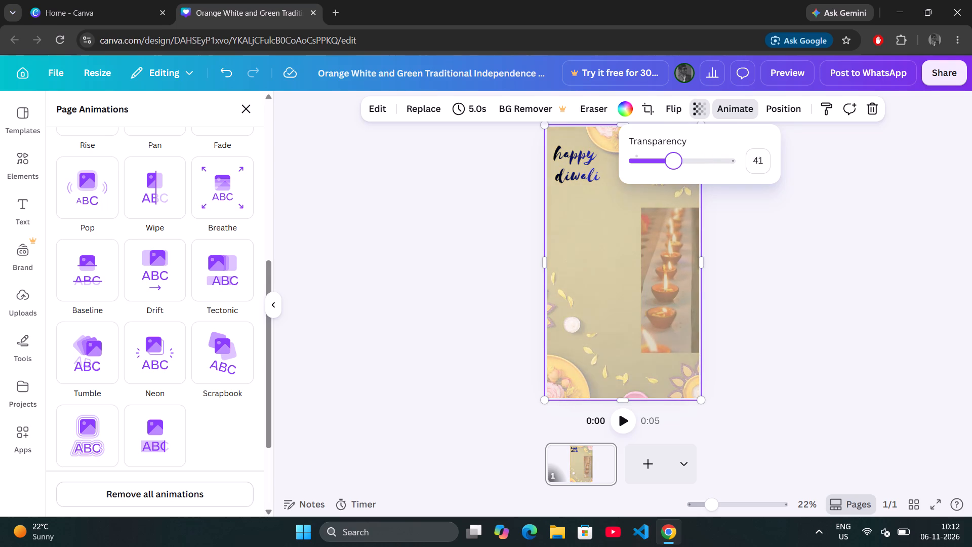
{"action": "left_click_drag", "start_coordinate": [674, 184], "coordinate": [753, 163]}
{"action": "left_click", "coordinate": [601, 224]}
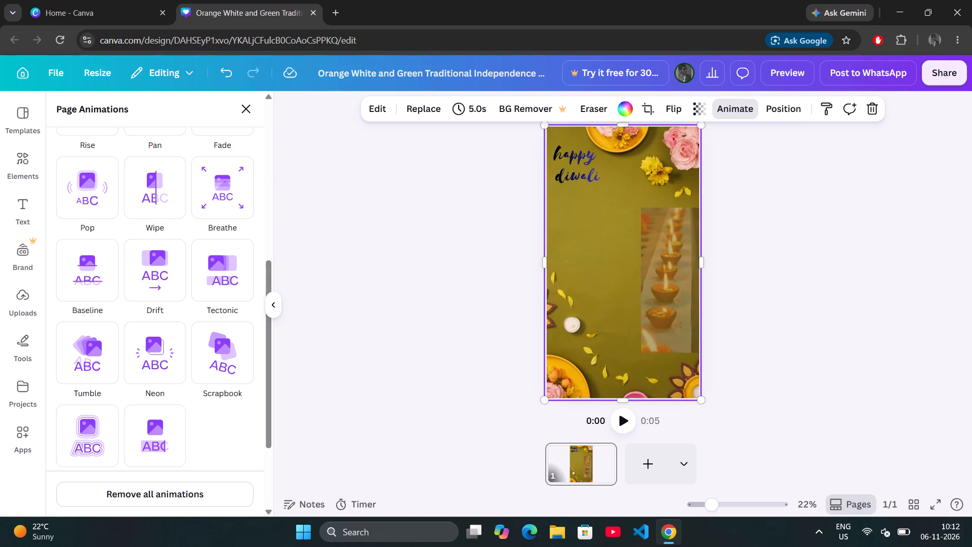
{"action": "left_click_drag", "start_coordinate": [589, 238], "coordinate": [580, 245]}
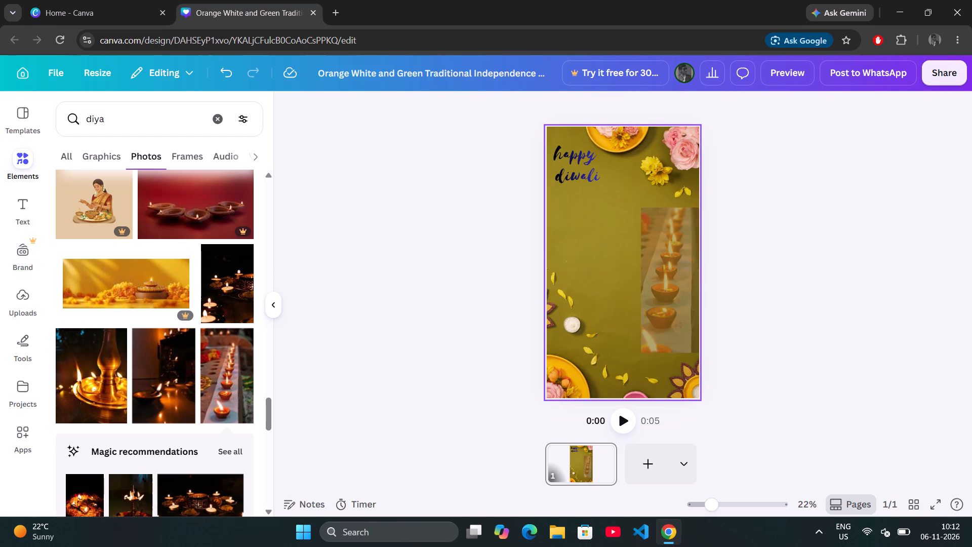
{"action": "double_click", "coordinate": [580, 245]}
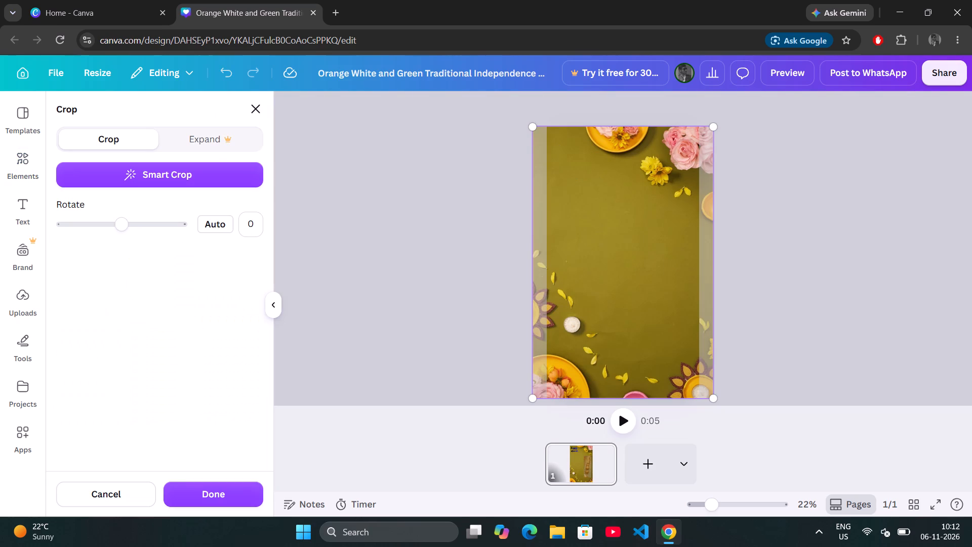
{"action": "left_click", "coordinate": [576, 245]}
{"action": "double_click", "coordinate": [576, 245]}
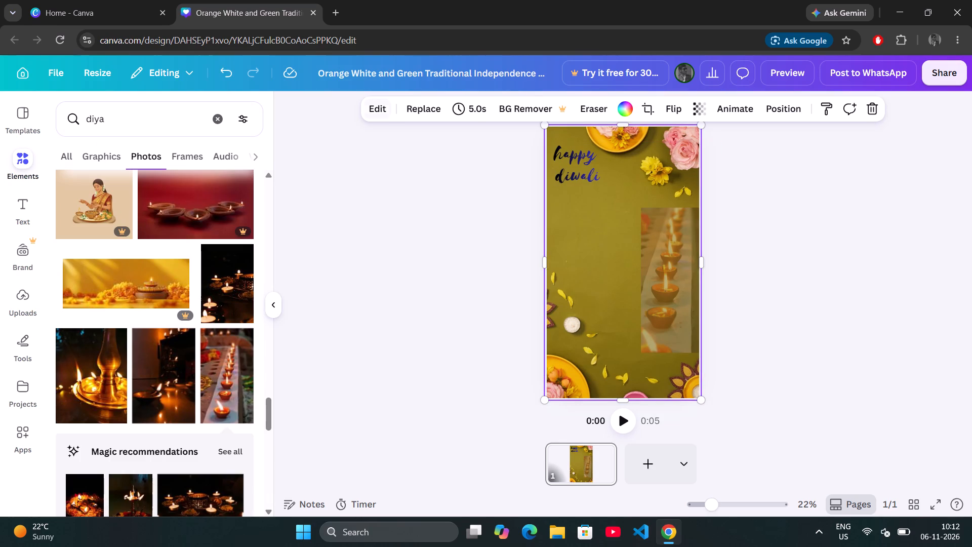
Open the floral background's image editing options and look over its tools, style matches, filters, apps and shadows.
{"action": "left_click", "coordinate": [376, 111]}
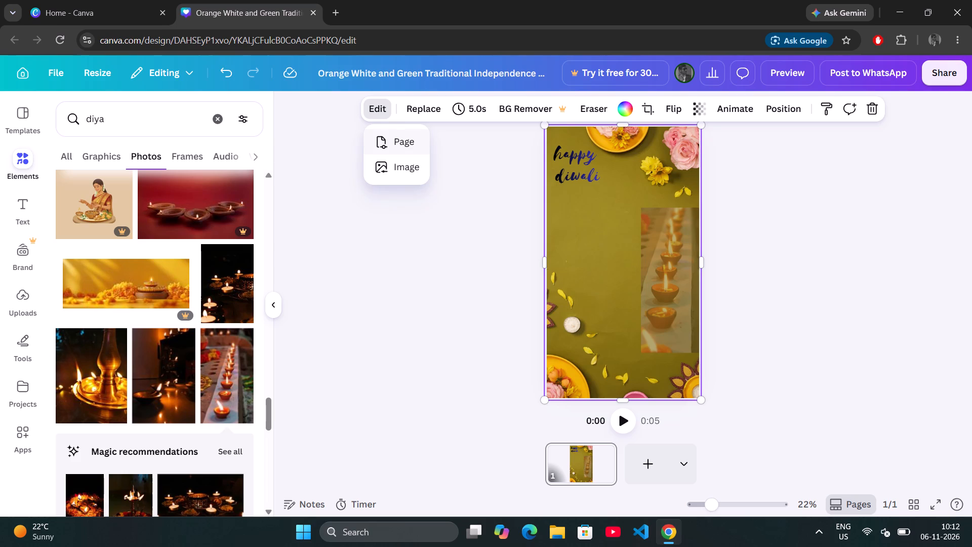
{"action": "left_click", "coordinate": [400, 164]}
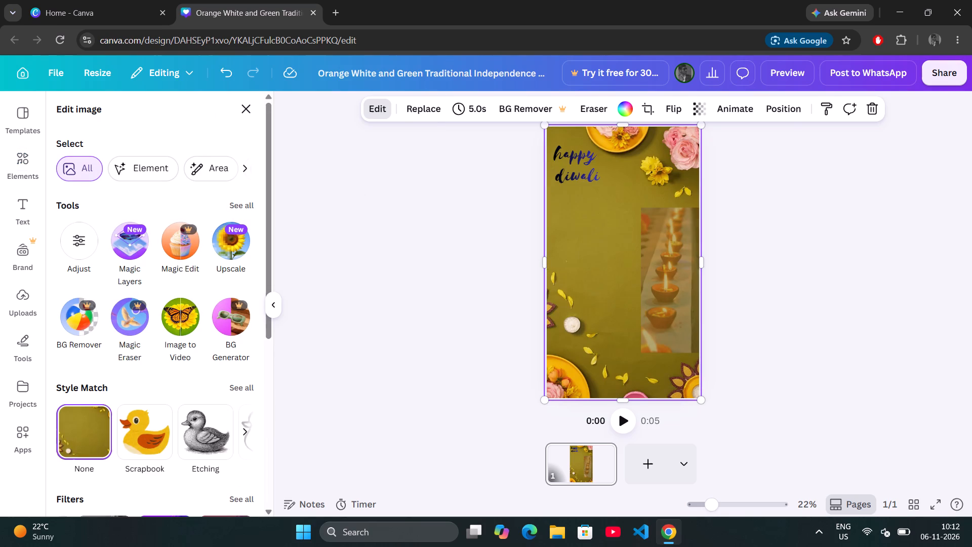
{"action": "scroll", "coordinate": [154, 426], "scroll_direction": "down", "scroll_amount": 1}
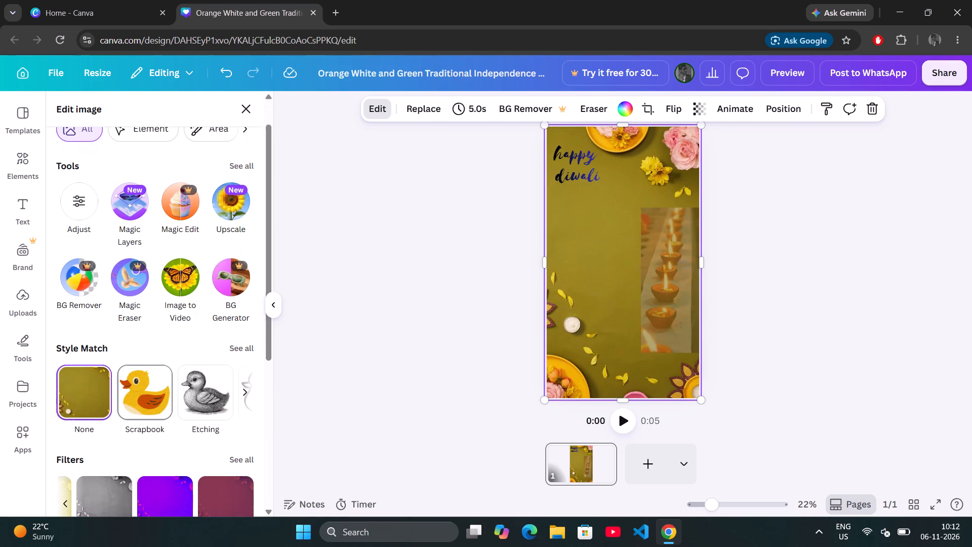
{"action": "scroll", "coordinate": [154, 426], "scroll_direction": "down", "scroll_amount": 2}
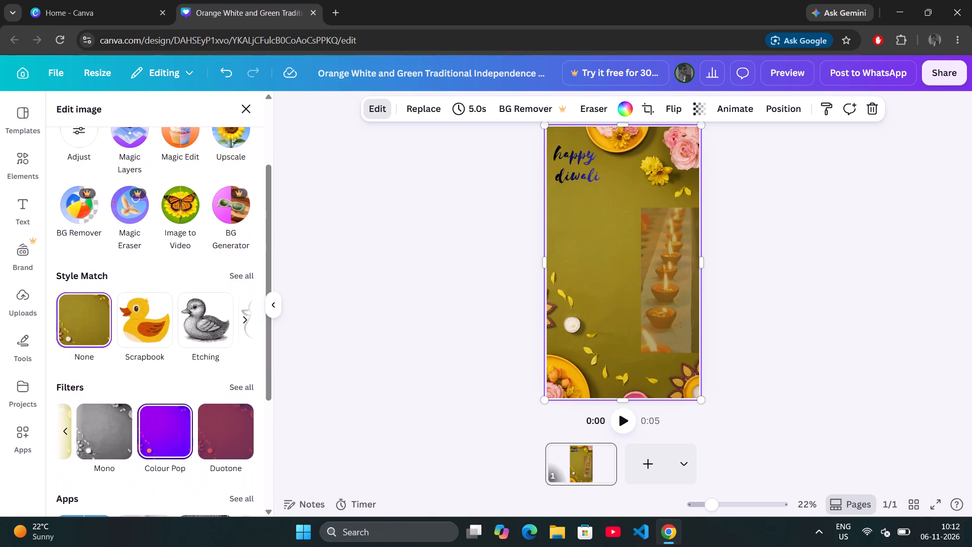
{"action": "scroll", "coordinate": [154, 426], "scroll_direction": "down", "scroll_amount": 2}
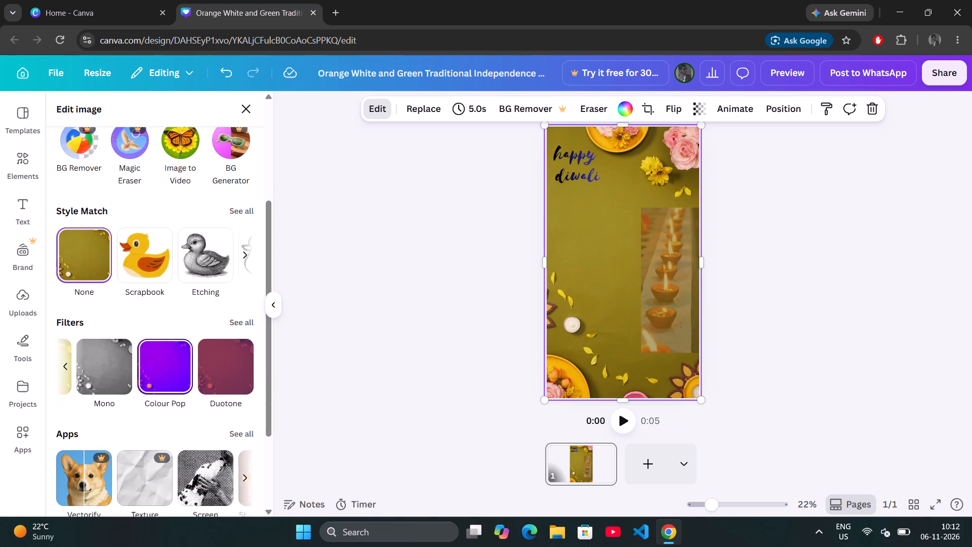
{"action": "scroll", "coordinate": [154, 426], "scroll_direction": "down", "scroll_amount": 2}
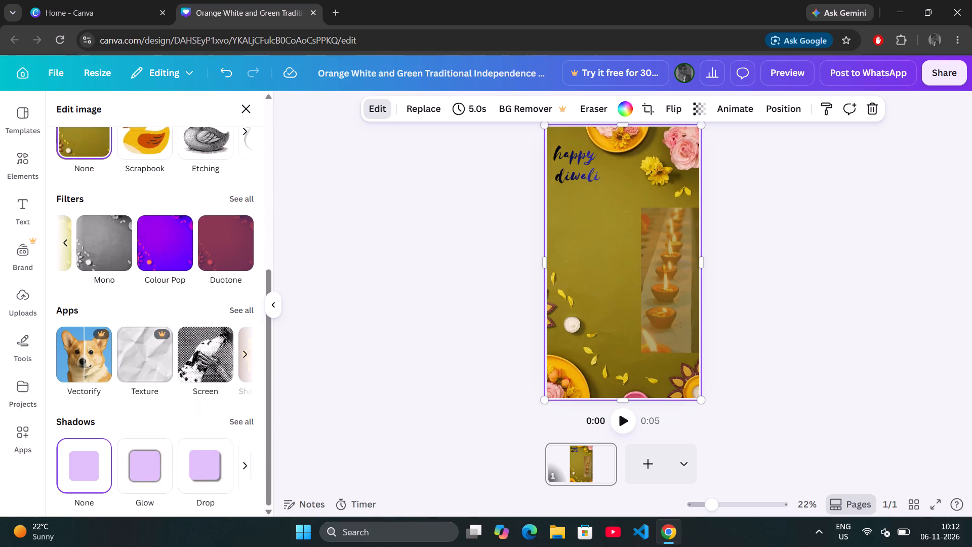
Apply the Warm filter Bali to the floral background image, trying intensity 74 before setting it back to 100.
{"action": "scroll", "coordinate": [154, 426], "scroll_direction": "up", "scroll_amount": 2}
{"action": "scroll", "coordinate": [218, 350], "scroll_direction": "left", "scroll_amount": 1}
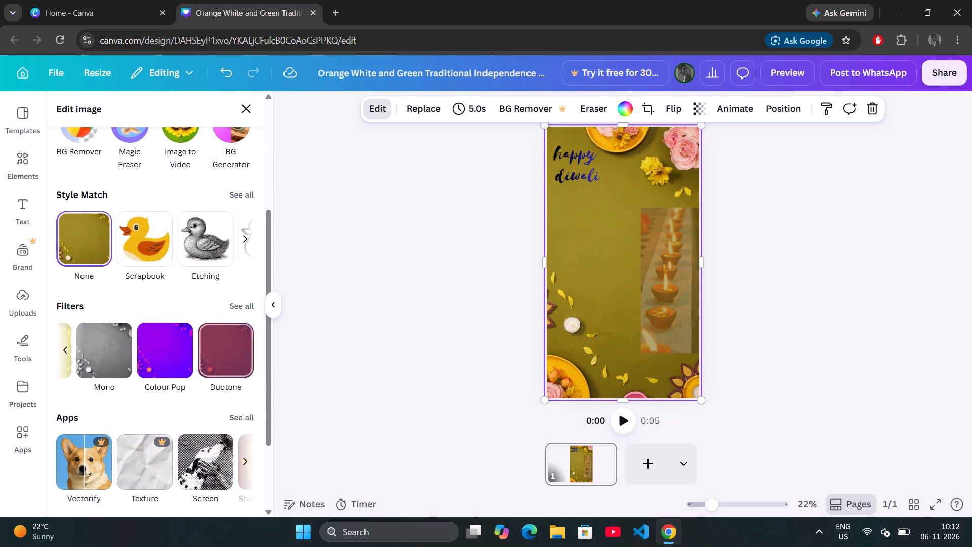
{"action": "scroll", "coordinate": [218, 350], "scroll_direction": "left", "scroll_amount": 1}
{"action": "scroll", "coordinate": [218, 350], "scroll_direction": "right", "scroll_amount": 1}
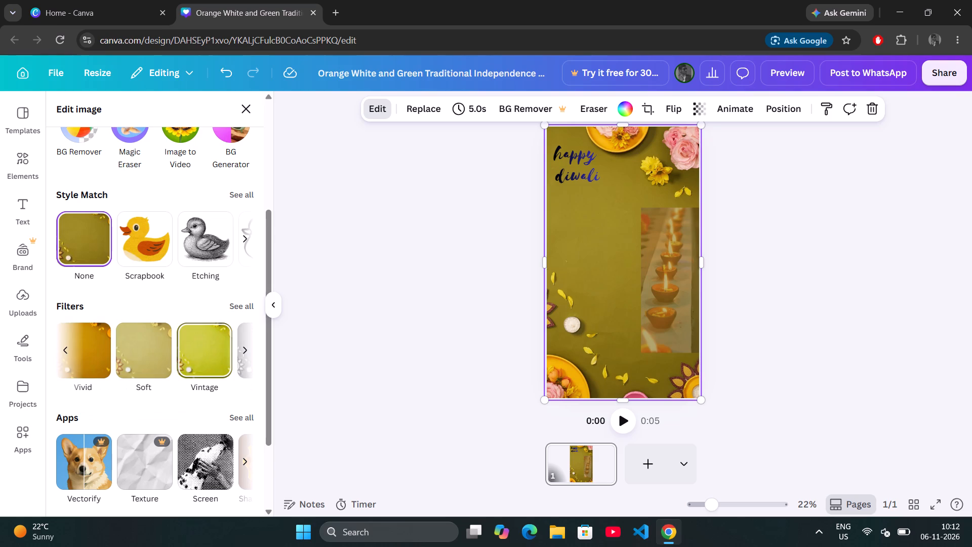
{"action": "scroll", "coordinate": [218, 350], "scroll_direction": "right", "scroll_amount": 4}
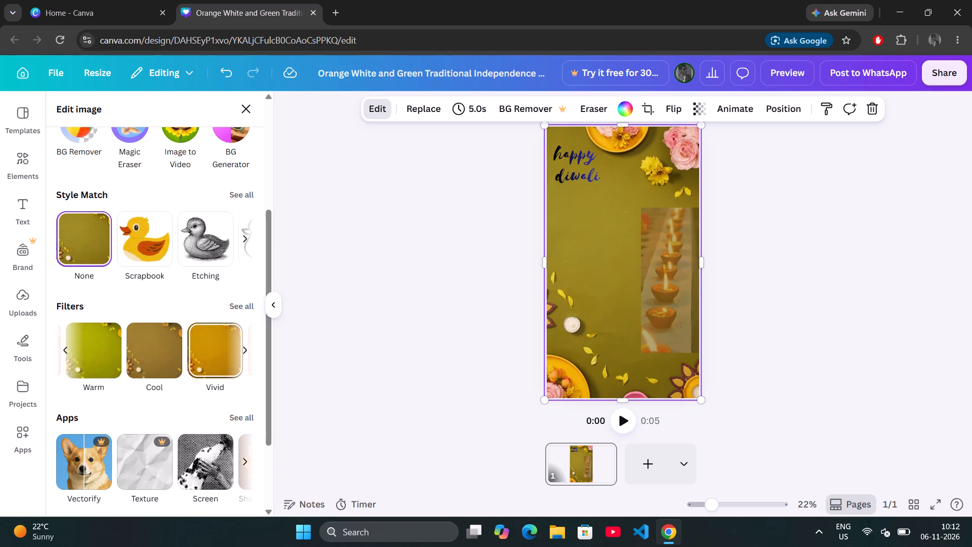
{"action": "scroll", "coordinate": [218, 350], "scroll_direction": "right", "scroll_amount": 2}
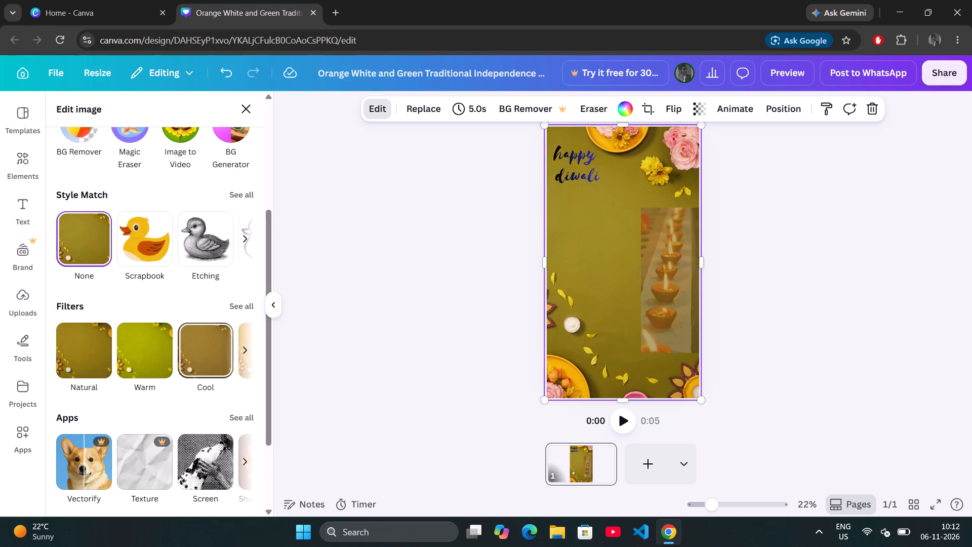
{"action": "scroll", "coordinate": [218, 350], "scroll_direction": "right", "scroll_amount": 2}
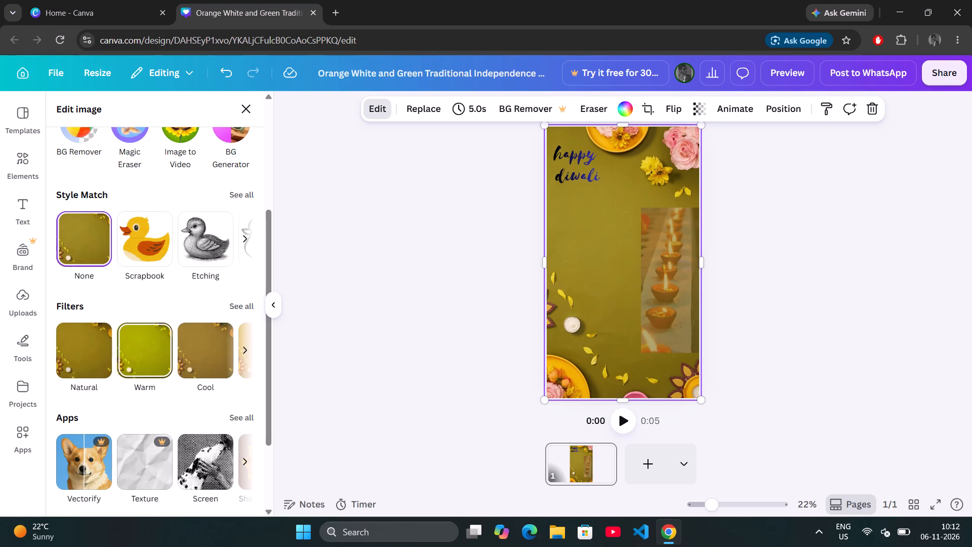
{"action": "left_click", "coordinate": [151, 351]}
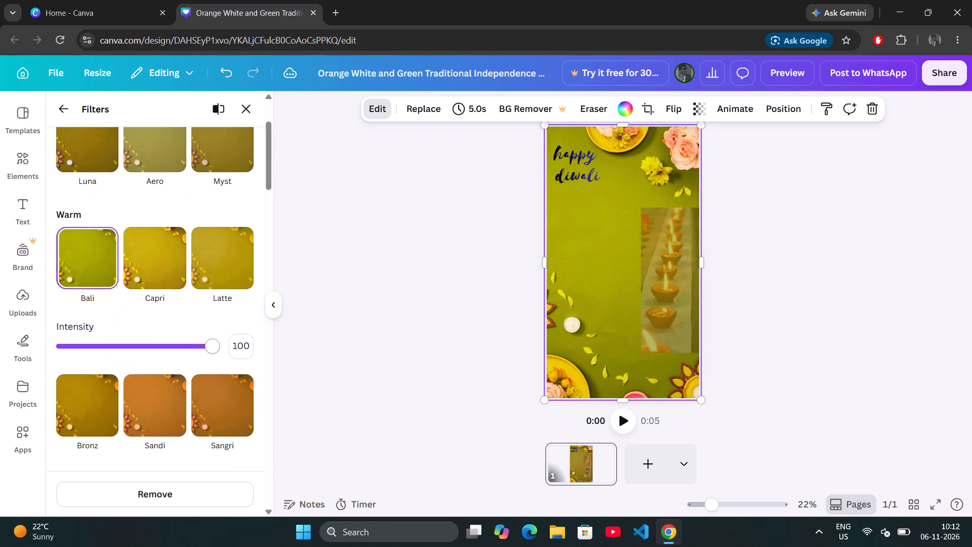
{"action": "left_click_drag", "start_coordinate": [211, 345], "coordinate": [167, 354]}
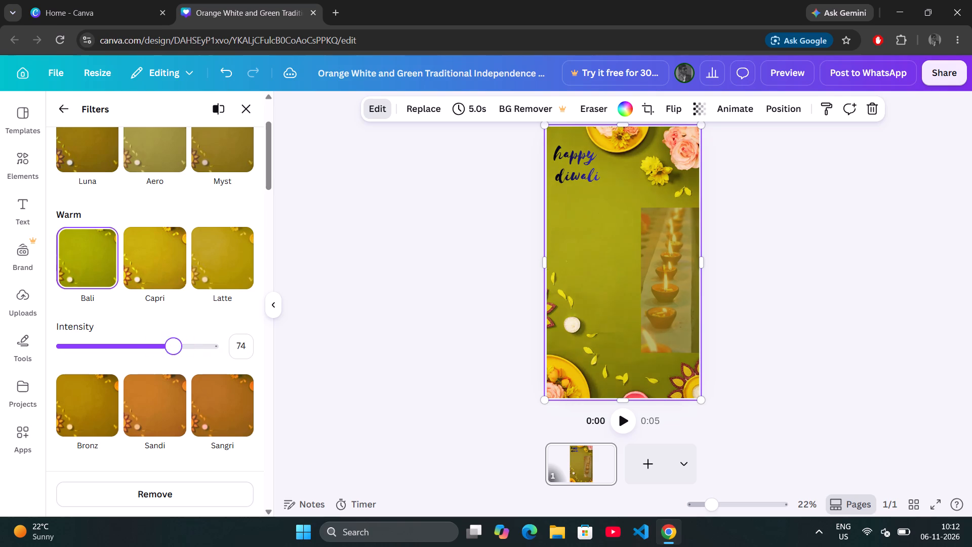
{"action": "left_click_drag", "start_coordinate": [167, 354], "coordinate": [267, 352]}
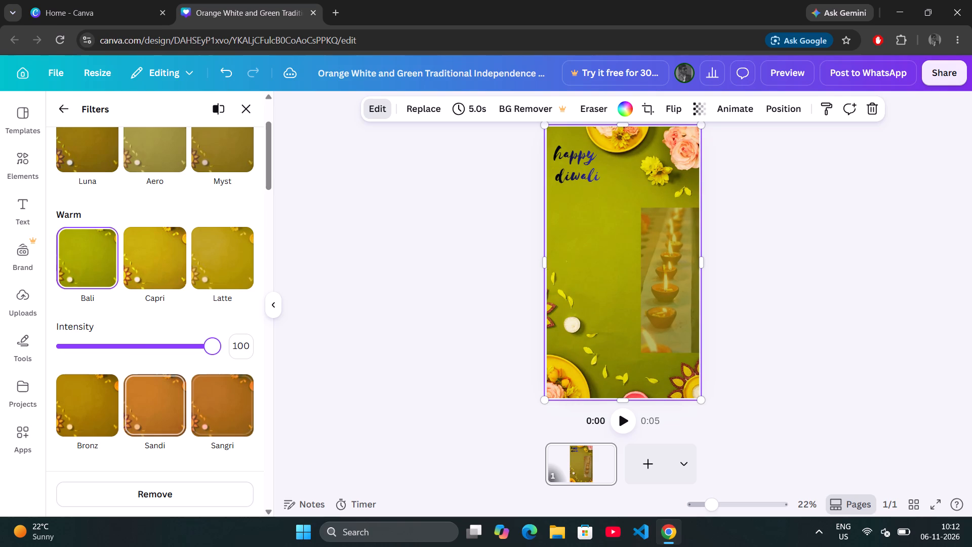
{"action": "scroll", "coordinate": [156, 397], "scroll_direction": "up", "scroll_amount": 3}
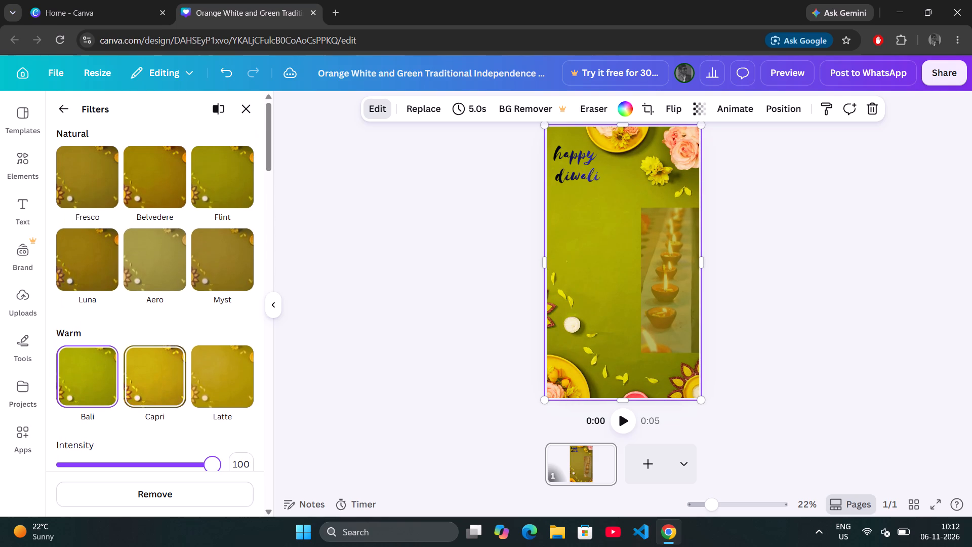
{"action": "left_click", "coordinate": [60, 110]}
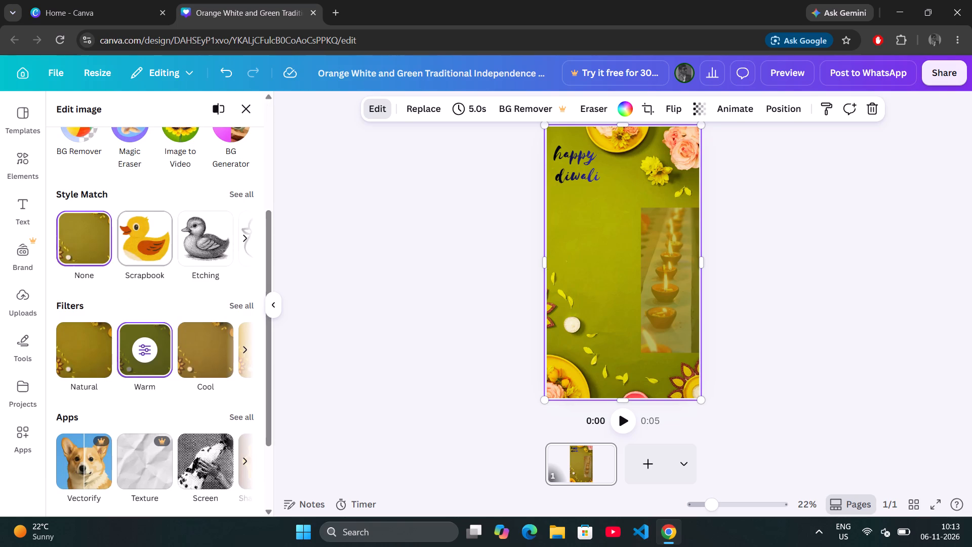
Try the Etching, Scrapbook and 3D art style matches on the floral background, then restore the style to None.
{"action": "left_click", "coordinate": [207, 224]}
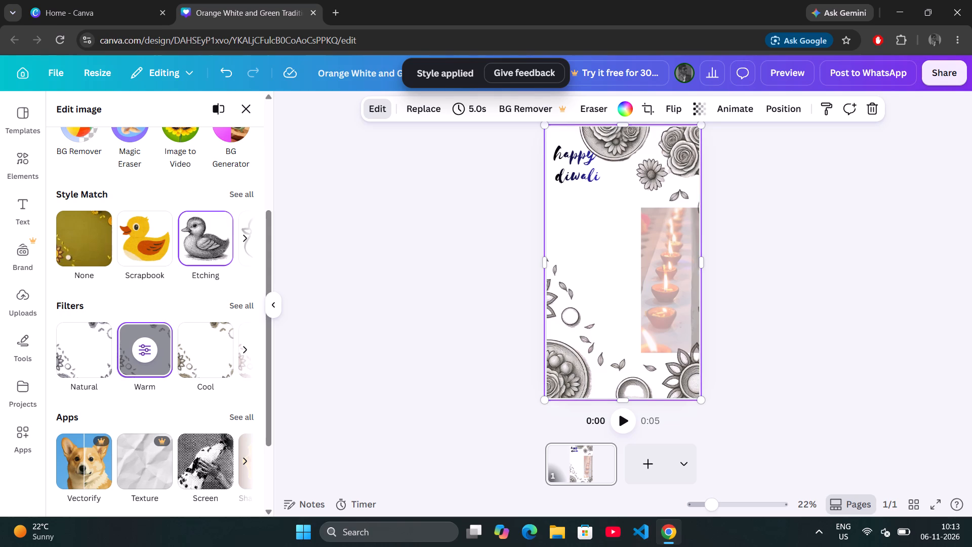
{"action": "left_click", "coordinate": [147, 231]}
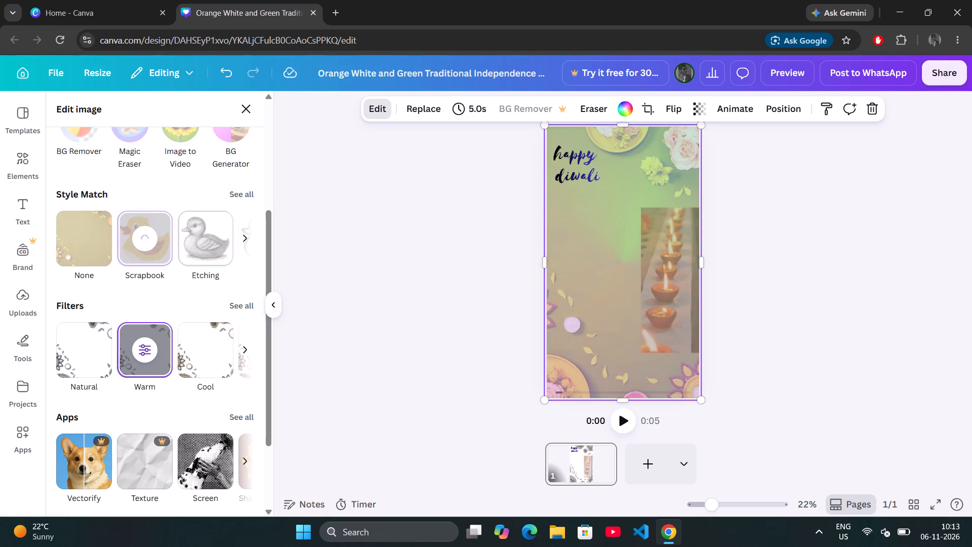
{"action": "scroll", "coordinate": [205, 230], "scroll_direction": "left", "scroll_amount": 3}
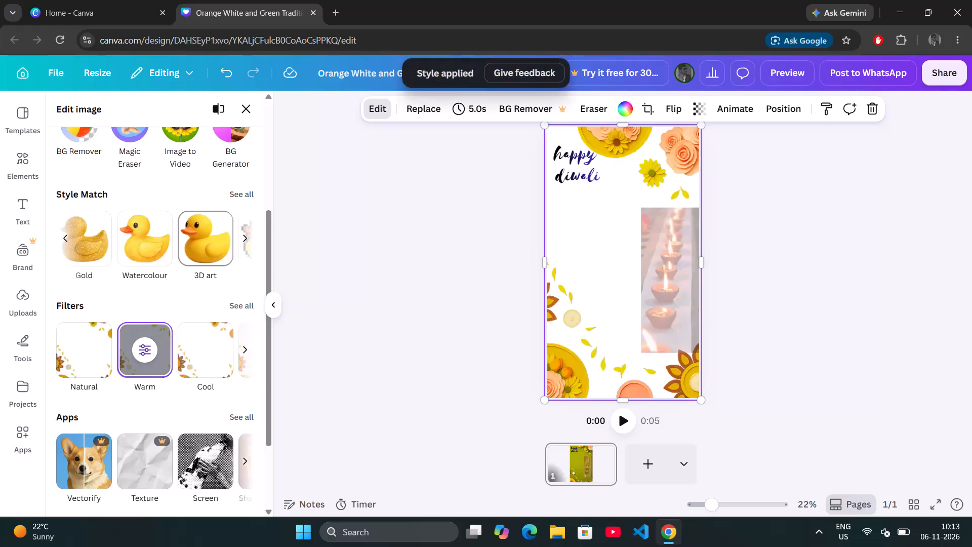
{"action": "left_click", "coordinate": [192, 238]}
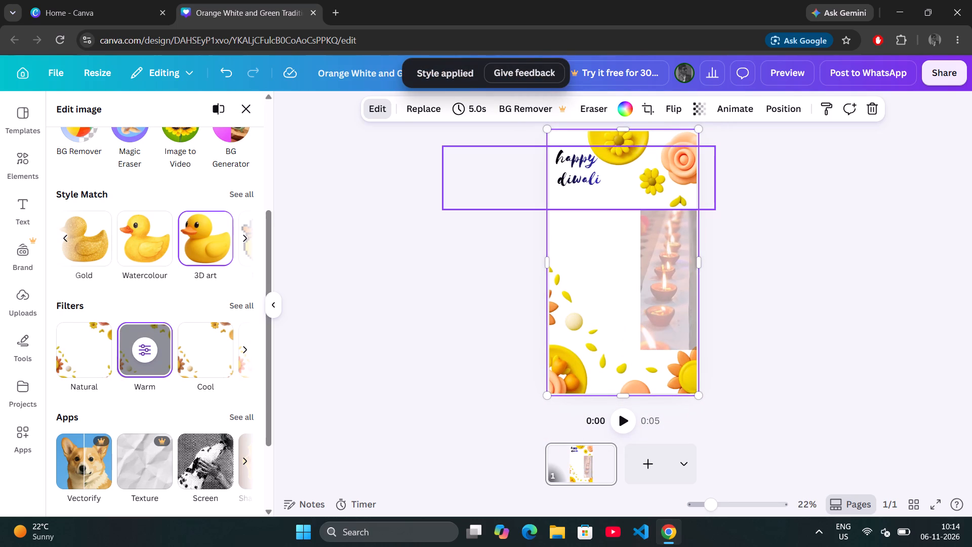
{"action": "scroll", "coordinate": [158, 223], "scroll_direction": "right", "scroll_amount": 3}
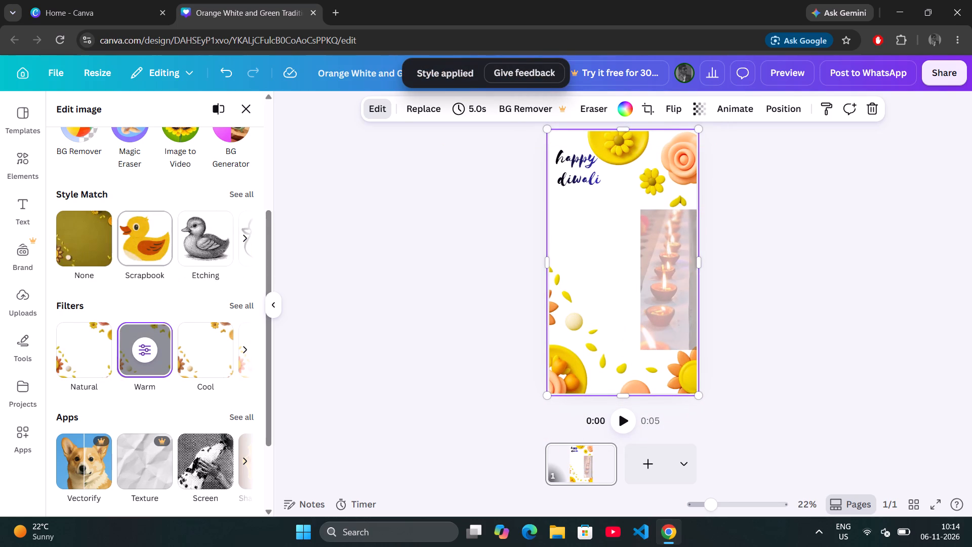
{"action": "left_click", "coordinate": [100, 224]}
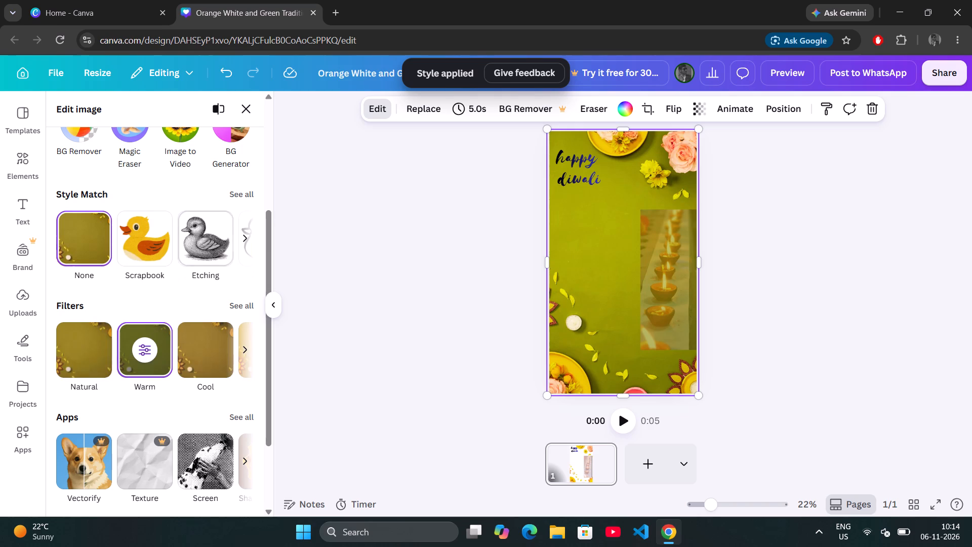
Look over the diya photo's style matches, filters and apps in its image editing options, then close them.
{"action": "left_click", "coordinate": [663, 271]}
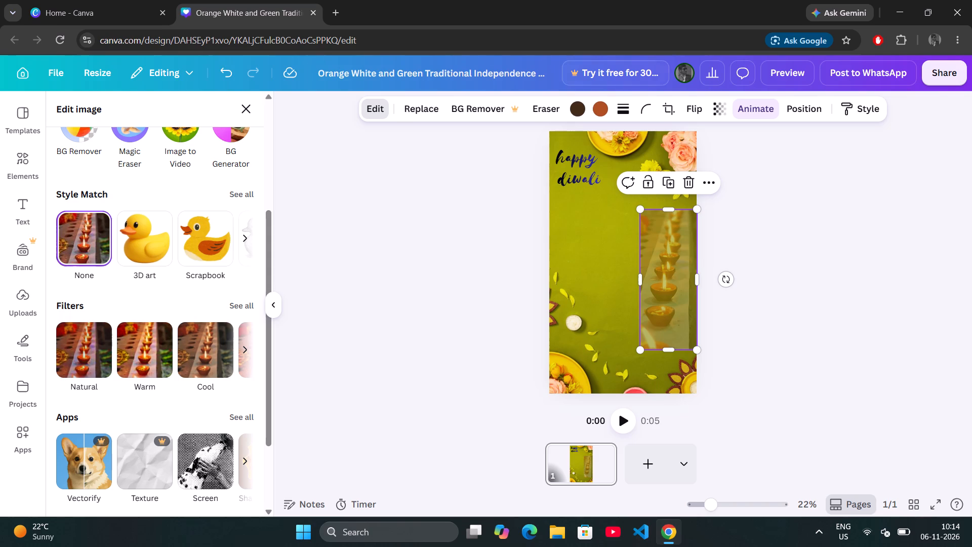
{"action": "scroll", "coordinate": [708, 100], "scroll_direction": "left", "scroll_amount": 3}
{"action": "scroll", "coordinate": [174, 401], "scroll_direction": "down", "scroll_amount": 3}
{"action": "scroll", "coordinate": [174, 401], "scroll_direction": "up", "scroll_amount": 1}
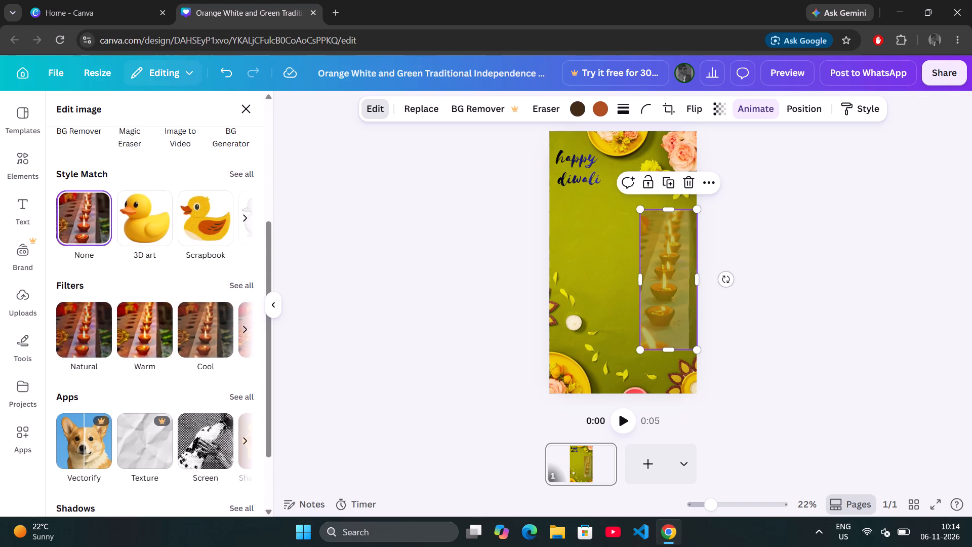
{"action": "left_click", "coordinate": [243, 108]}
{"action": "left_click", "coordinate": [243, 108]}
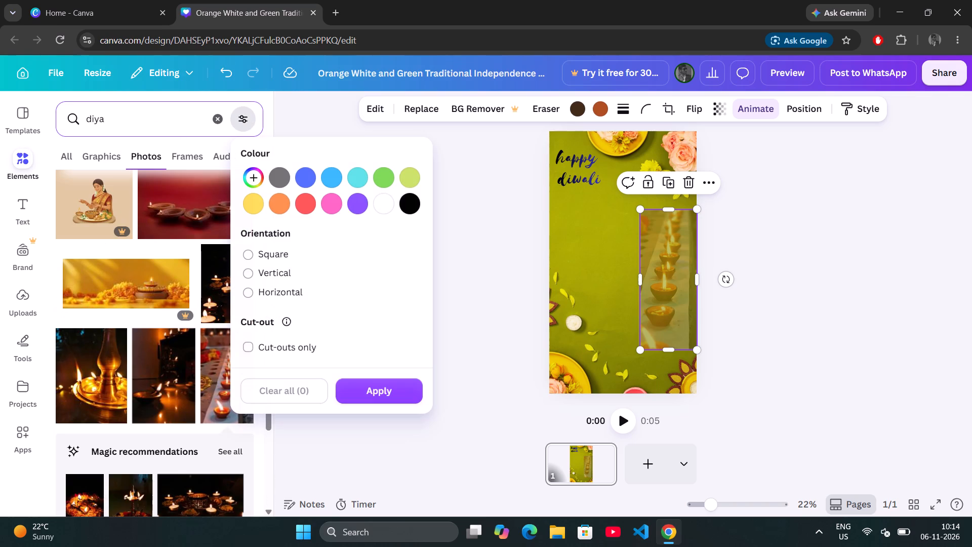
{"action": "left_click", "coordinate": [317, 119]}
Add the golden diya graphic with the rangoli pattern from the diya graphics results to the page.
{"action": "scroll", "coordinate": [167, 220], "scroll_direction": "up", "scroll_amount": 1}
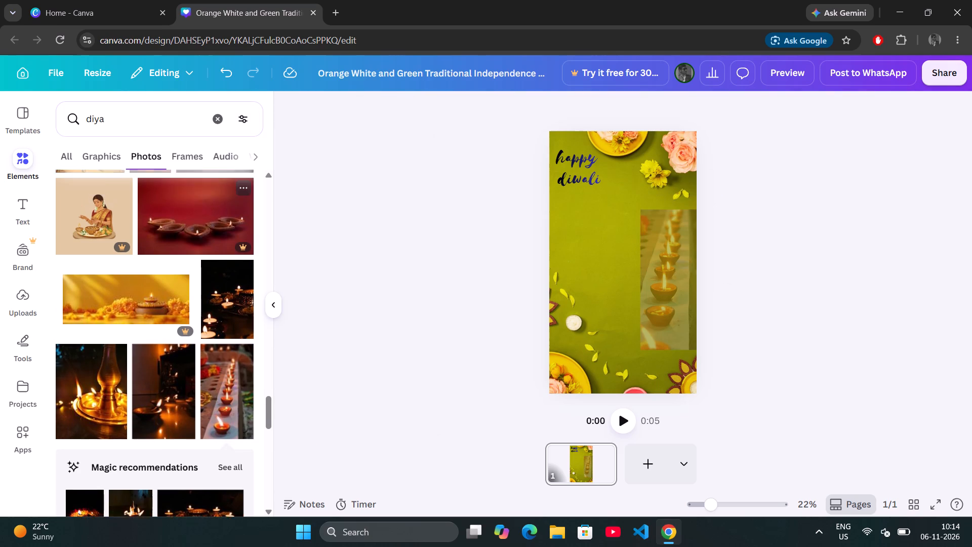
{"action": "scroll", "coordinate": [167, 220], "scroll_direction": "up", "scroll_amount": 2}
{"action": "left_click", "coordinate": [105, 151]}
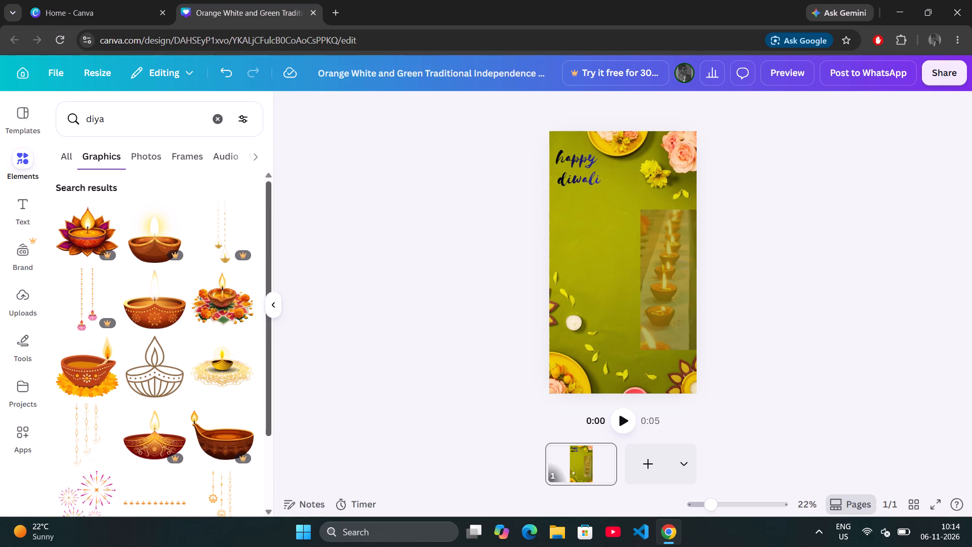
{"action": "left_click", "coordinate": [218, 365]}
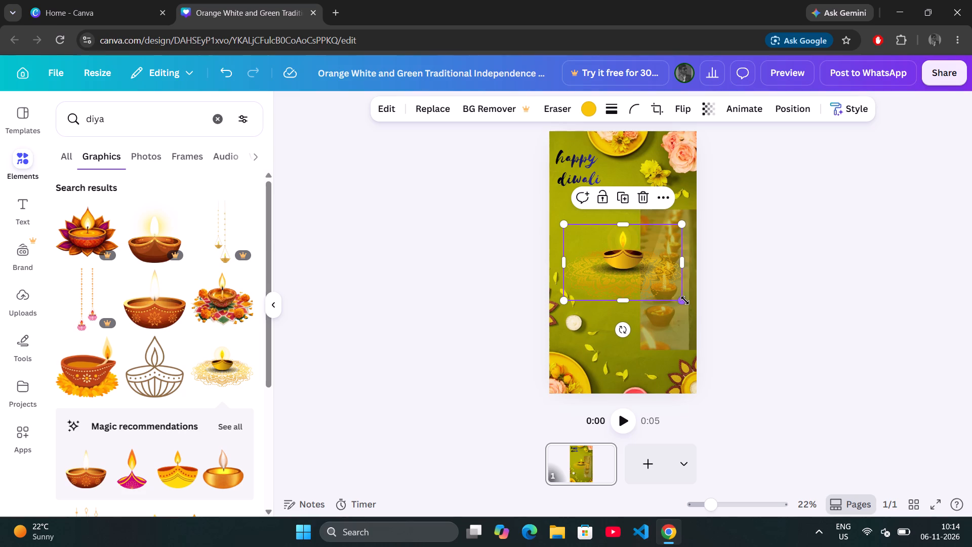
Shrink the golden diya graphic and place it just below the "happy diwali" text, against the page's left edge.
{"action": "left_click_drag", "start_coordinate": [684, 300], "coordinate": [632, 279]}
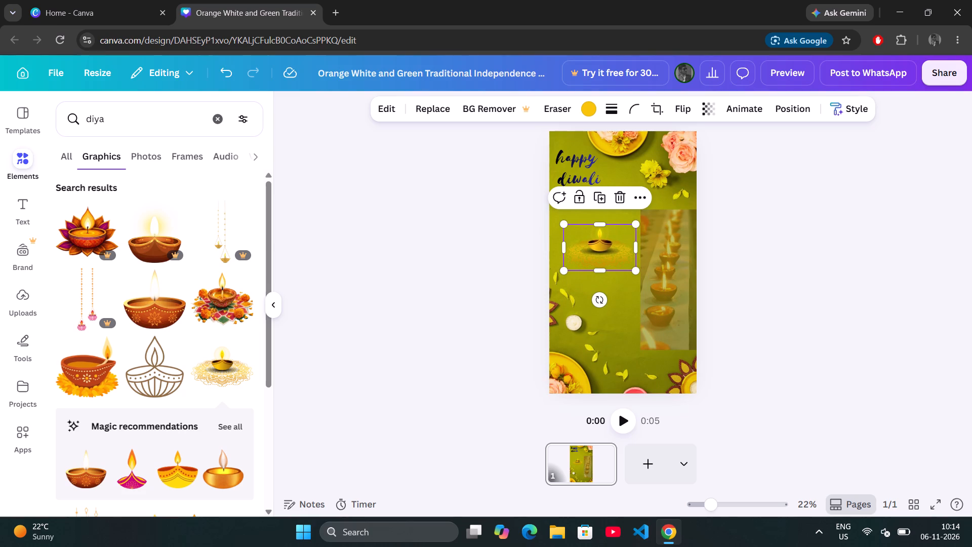
{"action": "left_click_drag", "start_coordinate": [605, 246], "coordinate": [617, 152]}
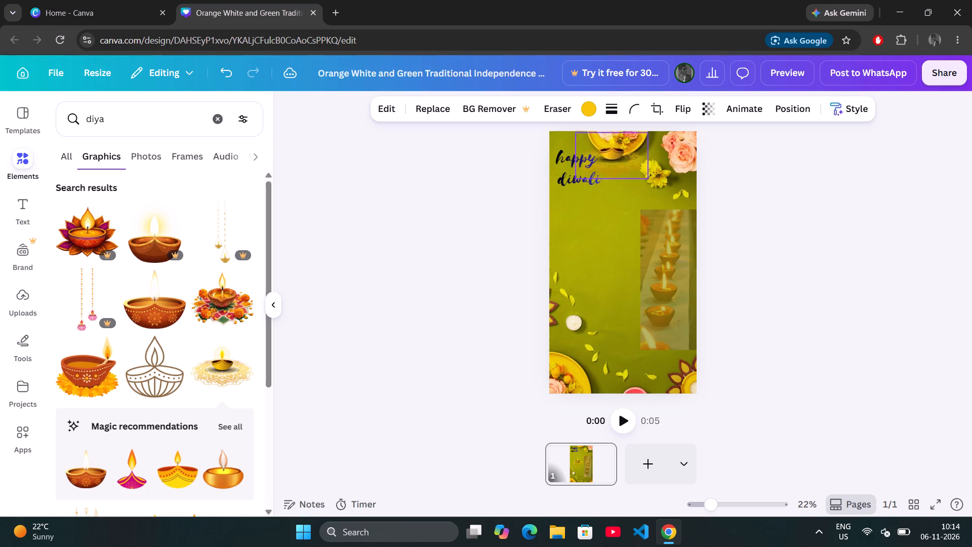
{"action": "left_click_drag", "start_coordinate": [617, 152], "coordinate": [612, 198]}
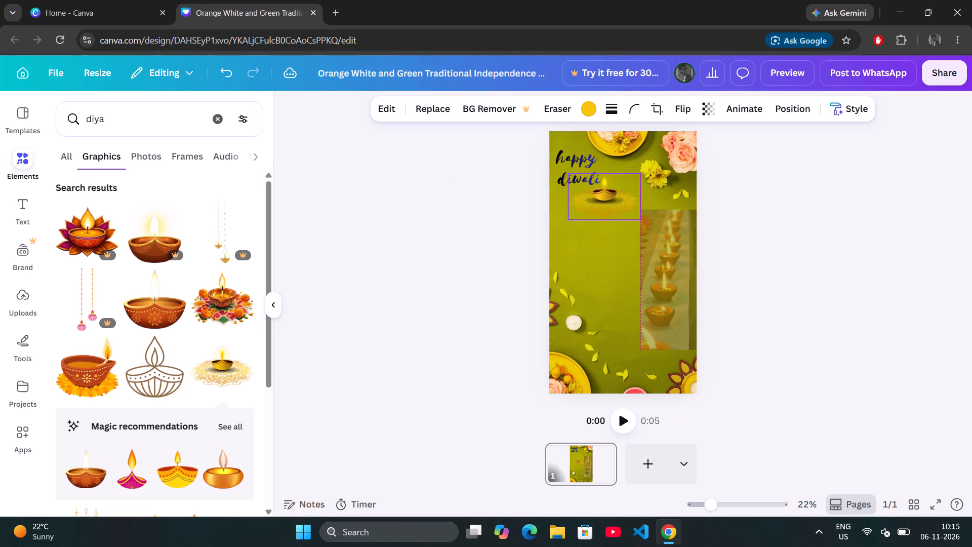
{"action": "left_click_drag", "start_coordinate": [612, 198], "coordinate": [588, 211]}
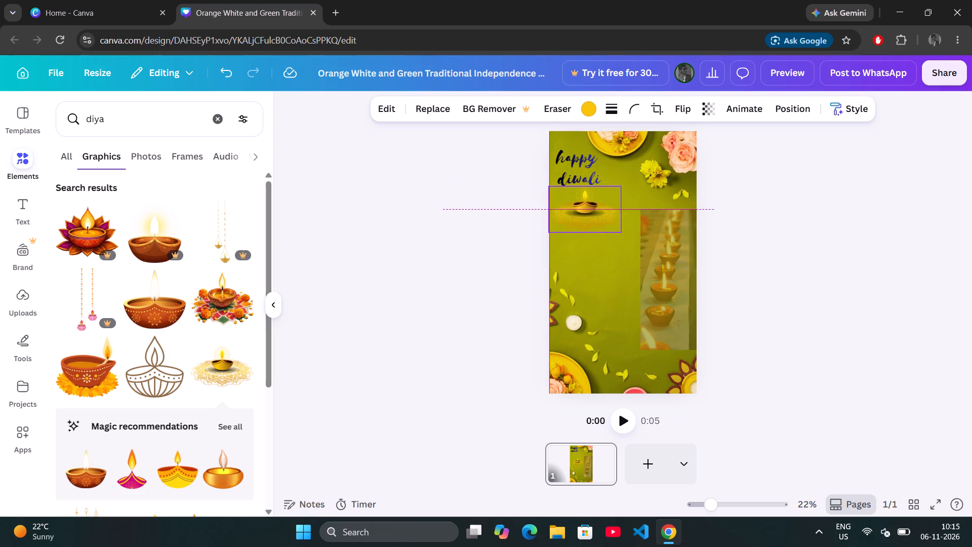
{"action": "left_click_drag", "start_coordinate": [588, 211], "coordinate": [587, 211]}
{"action": "left_click", "coordinate": [626, 238]}
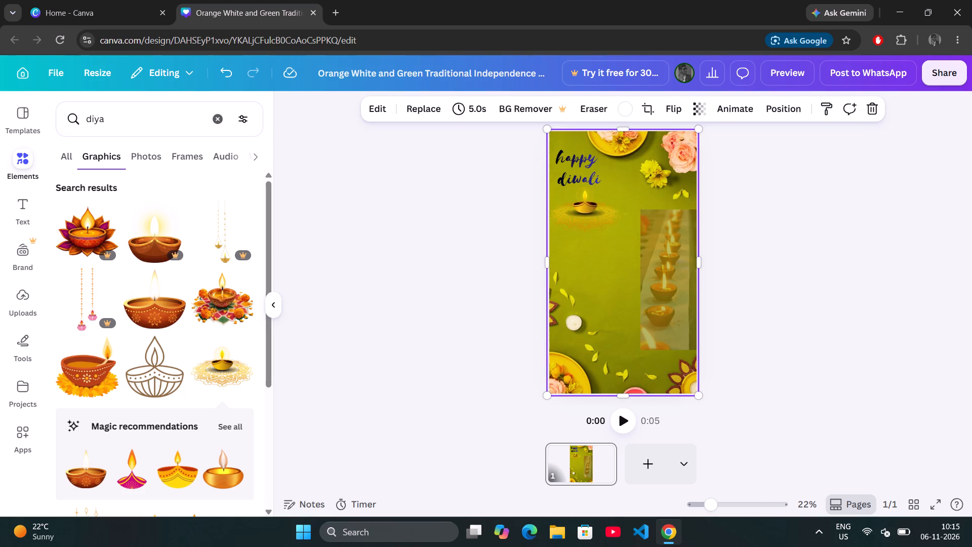
Browse the diya graphics results for another decoration that suits the Diwali page.
{"action": "scroll", "coordinate": [182, 379], "scroll_direction": "down", "scroll_amount": 2}
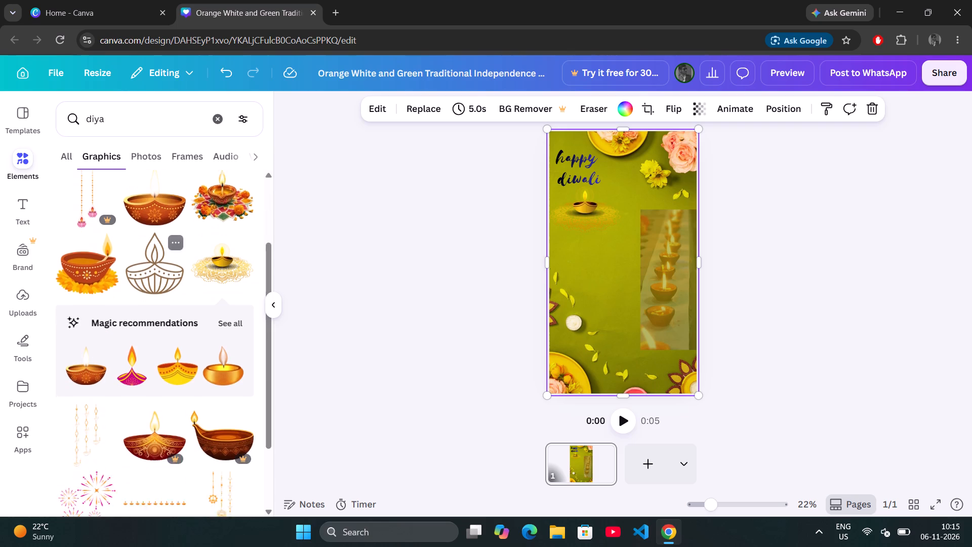
{"action": "scroll", "coordinate": [182, 379], "scroll_direction": "down", "scroll_amount": 1}
{"action": "scroll", "coordinate": [182, 379], "scroll_direction": "up", "scroll_amount": 3}
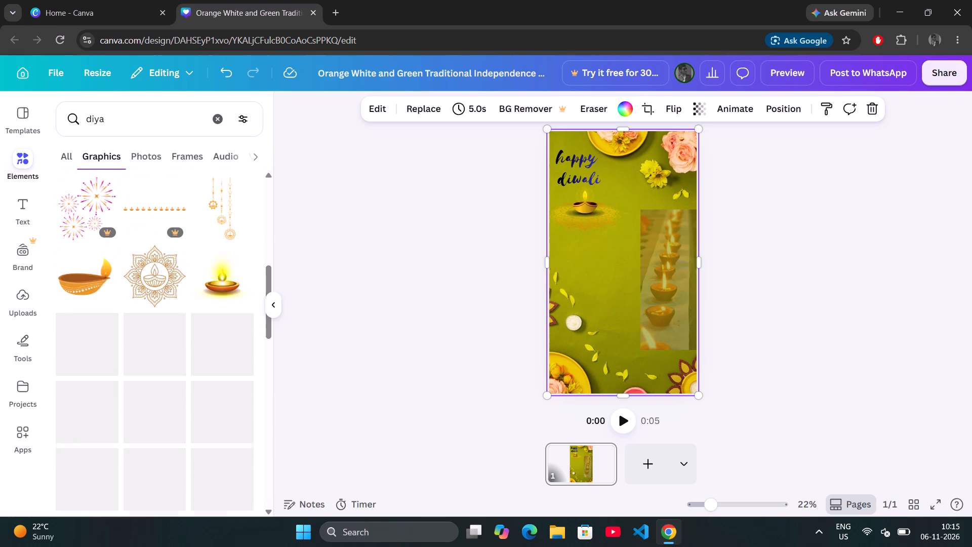
{"action": "scroll", "coordinate": [182, 379], "scroll_direction": "up", "scroll_amount": 3}
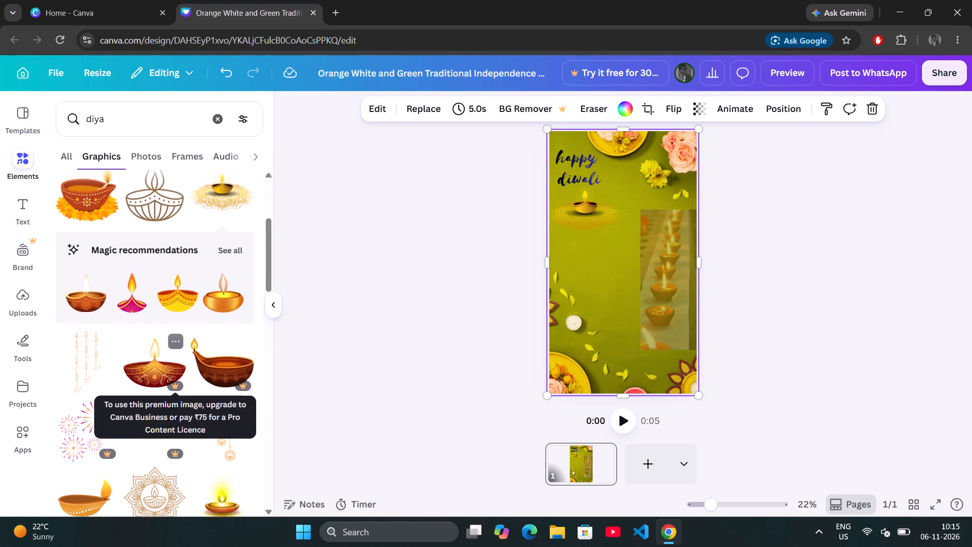
{"action": "scroll", "coordinate": [182, 379], "scroll_direction": "up", "scroll_amount": 1}
{"action": "scroll", "coordinate": [147, 294], "scroll_direction": "up", "scroll_amount": 2}
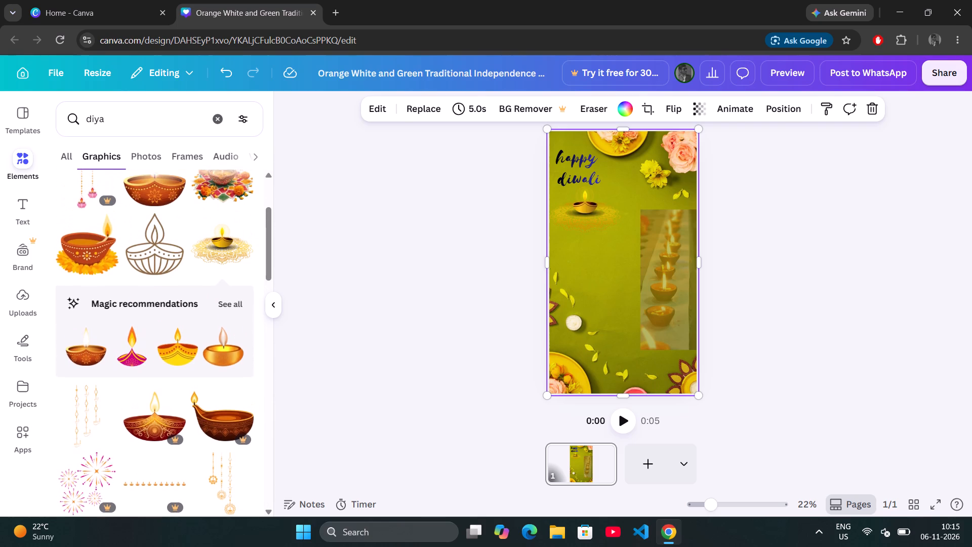
{"action": "scroll", "coordinate": [147, 294], "scroll_direction": "up", "scroll_amount": 1}
{"action": "scroll", "coordinate": [147, 294], "scroll_direction": "down", "scroll_amount": 1}
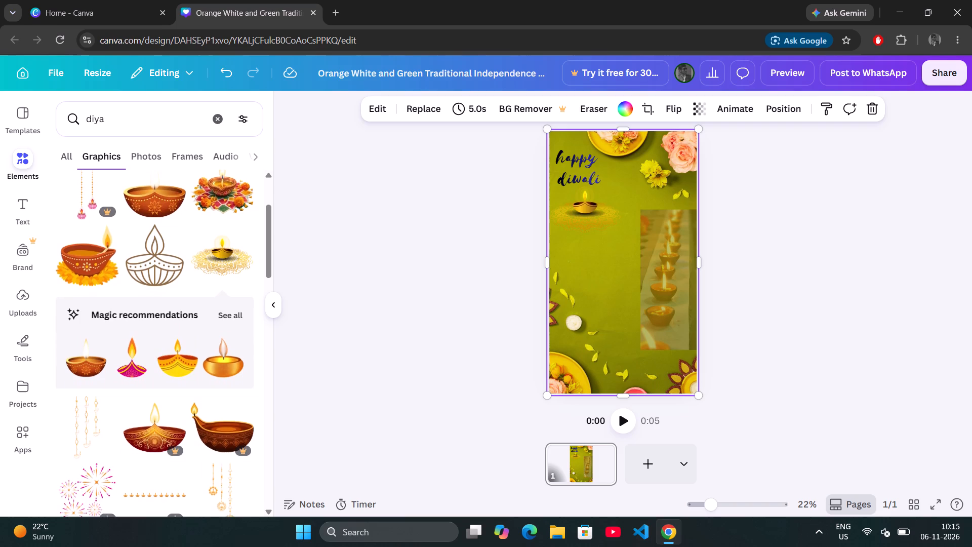
{"action": "scroll", "coordinate": [147, 294], "scroll_direction": "down", "scroll_amount": 3}
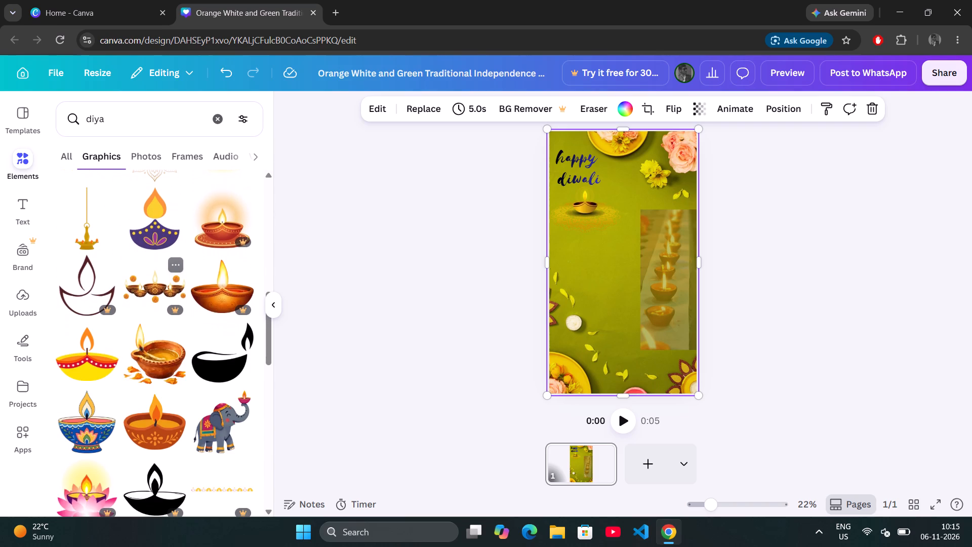
{"action": "scroll", "coordinate": [147, 294], "scroll_direction": "down", "scroll_amount": 3}
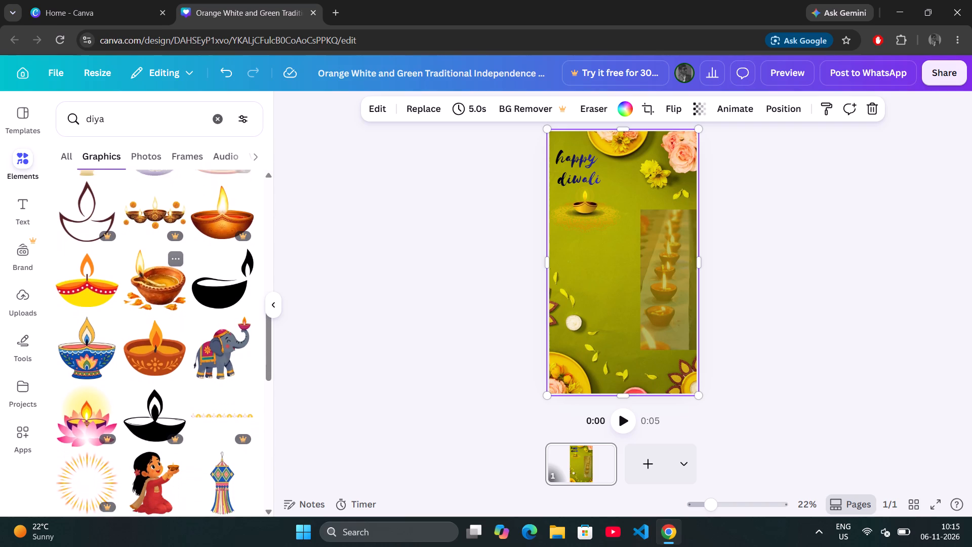
{"action": "scroll", "coordinate": [147, 294], "scroll_direction": "down", "scroll_amount": 3}
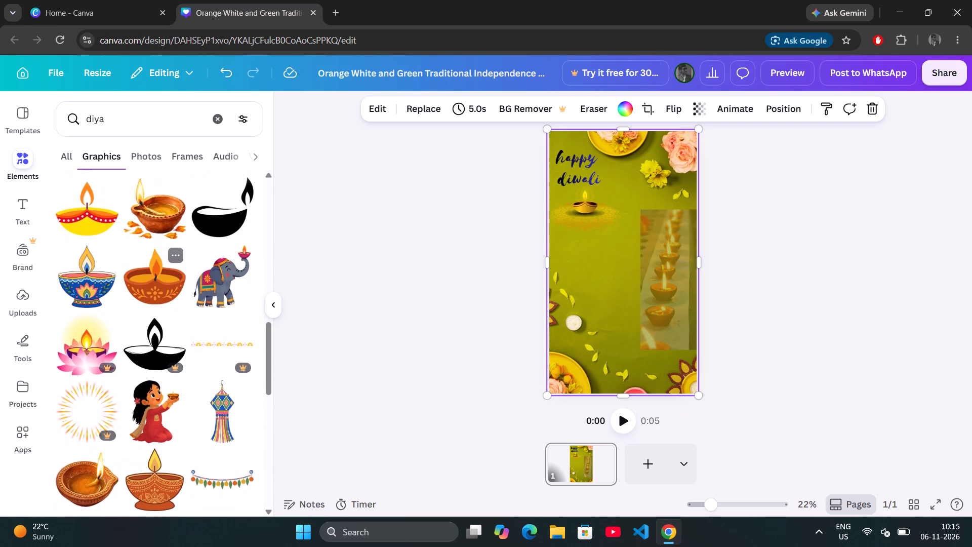
{"action": "scroll", "coordinate": [147, 294], "scroll_direction": "down", "scroll_amount": 3}
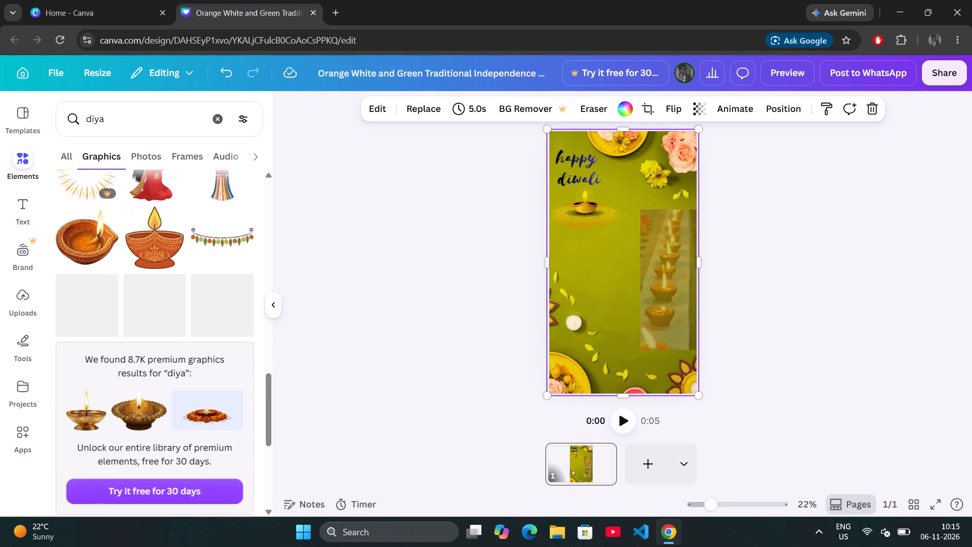
{"action": "scroll", "coordinate": [147, 294], "scroll_direction": "down", "scroll_amount": 3}
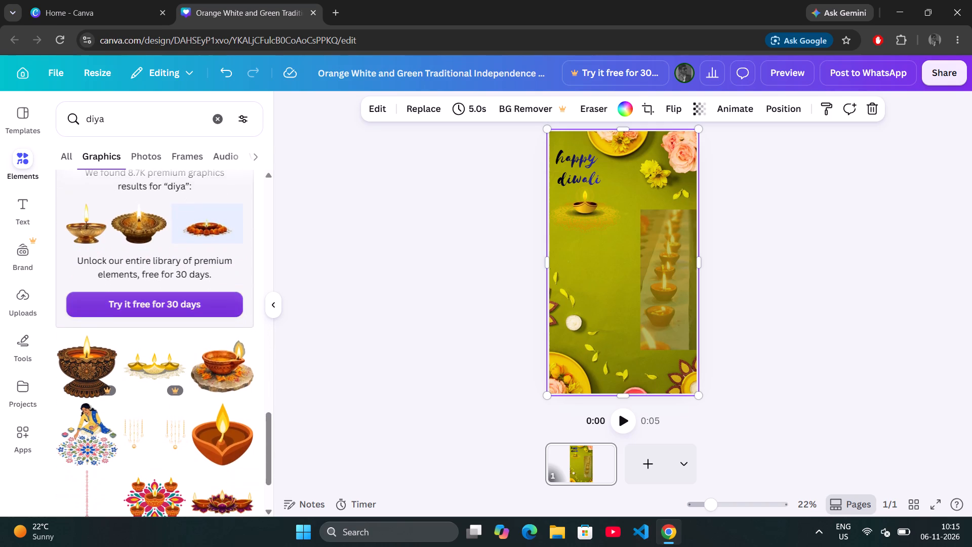
{"action": "scroll", "coordinate": [147, 294], "scroll_direction": "down", "scroll_amount": 3}
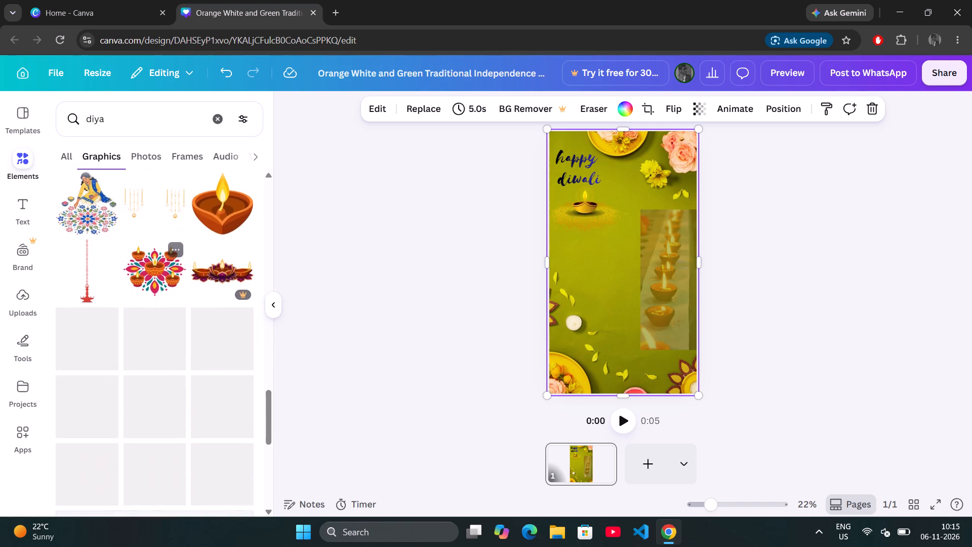
{"action": "scroll", "coordinate": [147, 294], "scroll_direction": "down", "scroll_amount": 2}
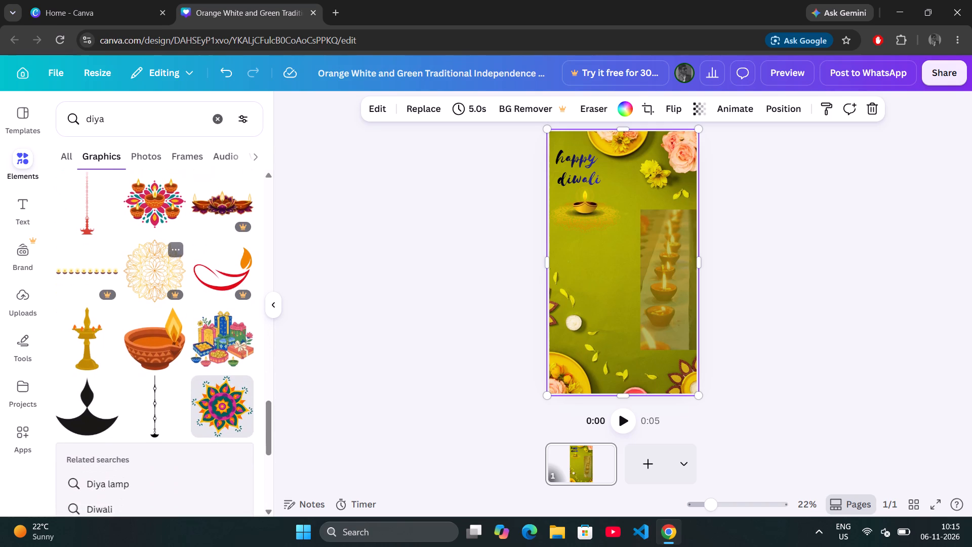
{"action": "scroll", "coordinate": [147, 294], "scroll_direction": "down", "scroll_amount": 1}
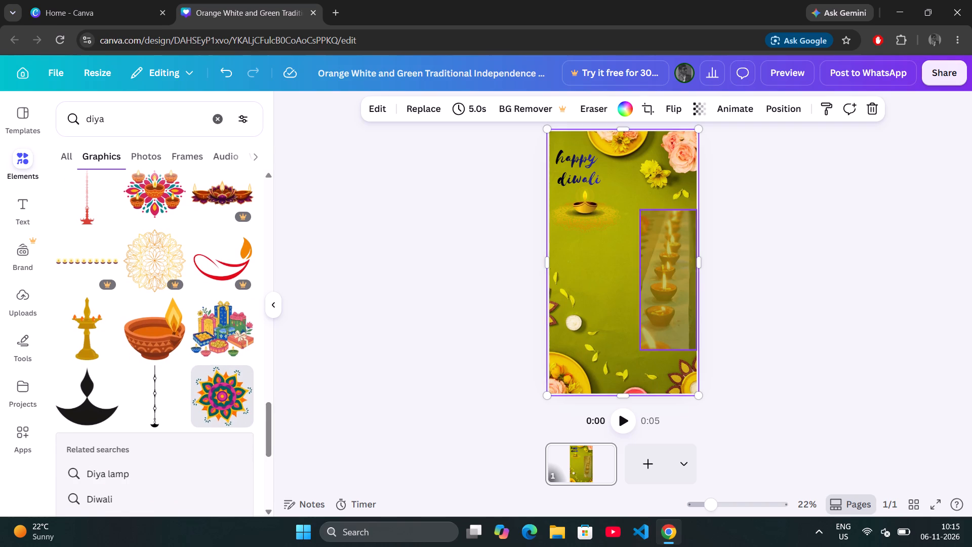
Delete the faded diya photo from the page.
{"action": "left_click", "coordinate": [663, 252]}
{"action": "left_click", "coordinate": [690, 184]}
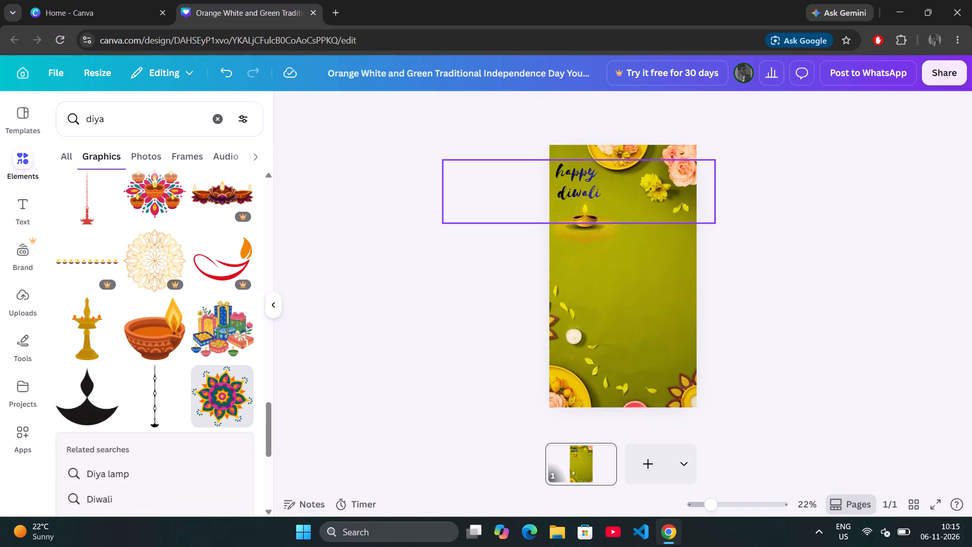
Add the multicoloured rangoli graphic from the diya graphics results and shrink it to about 672 × 672.
{"action": "left_click", "coordinate": [212, 403]}
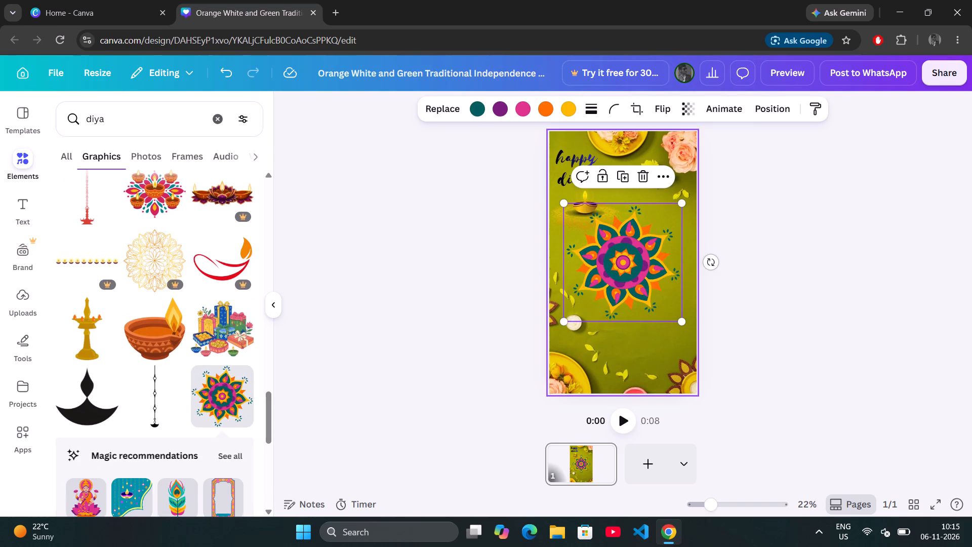
{"action": "left_click_drag", "start_coordinate": [566, 319], "coordinate": [594, 282]}
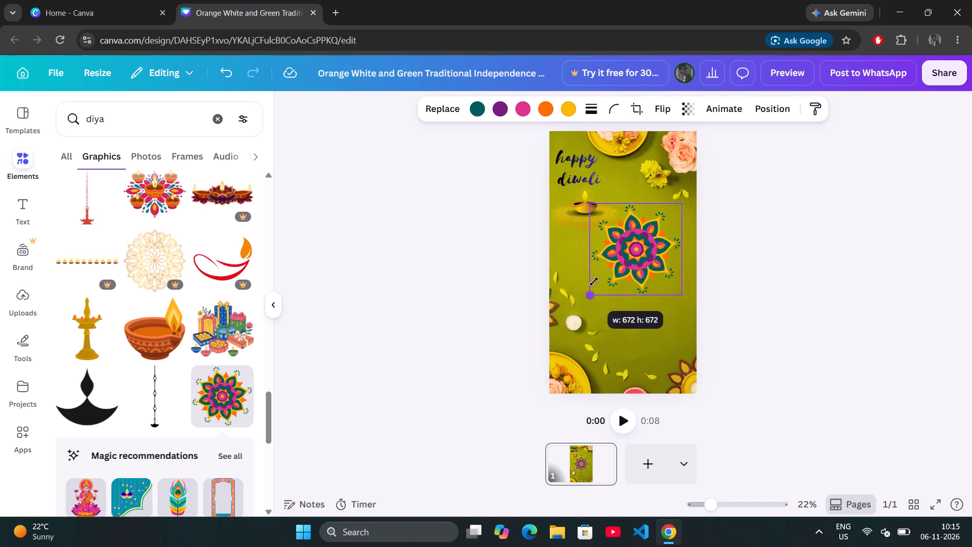
{"action": "left_click_drag", "start_coordinate": [594, 282], "coordinate": [588, 254]}
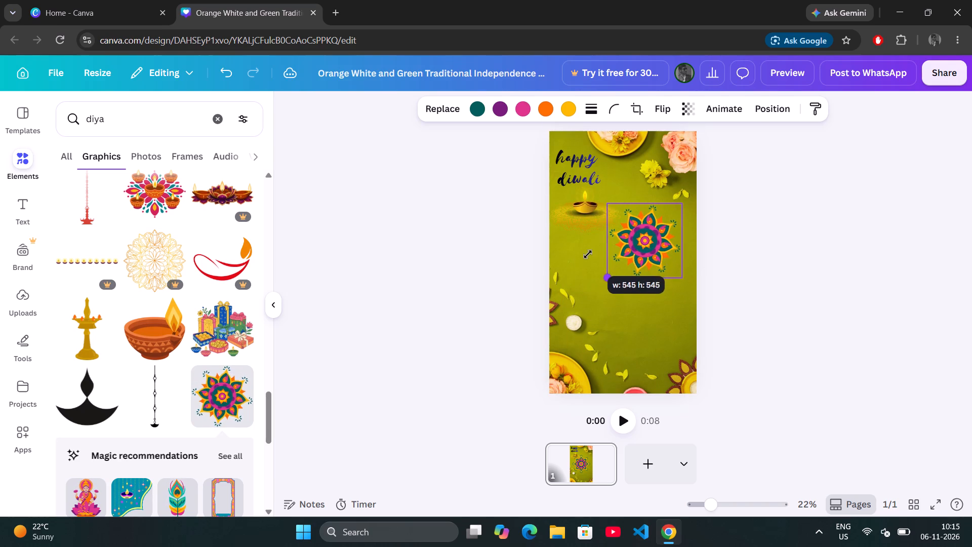
{"action": "left_click_drag", "start_coordinate": [588, 254], "coordinate": [585, 285]}
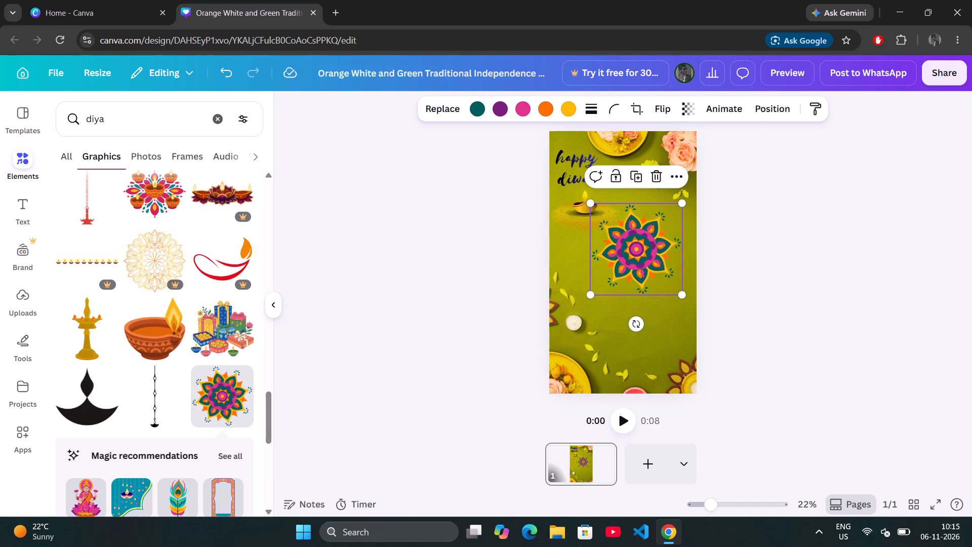
Place the rangoli graphic against the right edge of the page's lower half and enlarge it slightly.
{"action": "left_click_drag", "start_coordinate": [637, 246], "coordinate": [649, 294]}
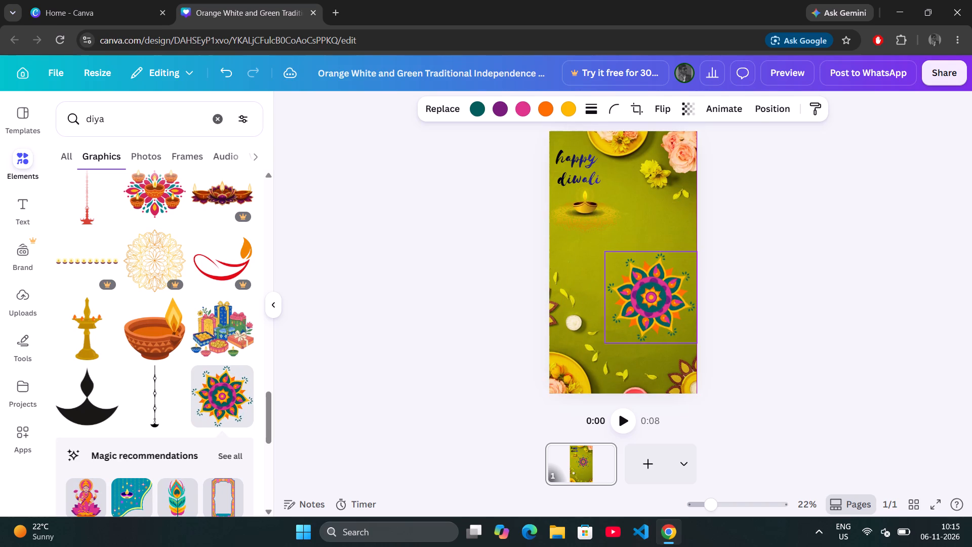
{"action": "left_click_drag", "start_coordinate": [649, 294], "coordinate": [650, 300]}
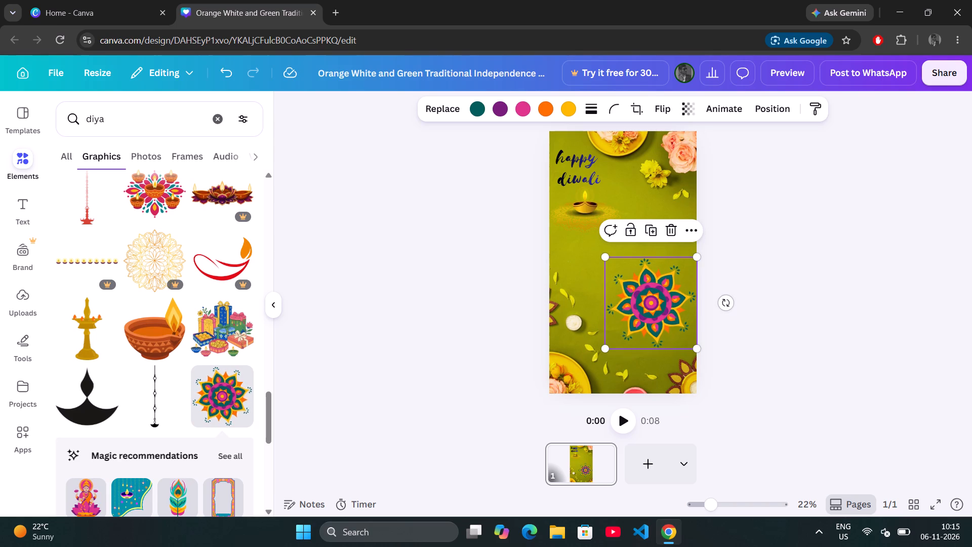
{"action": "left_click", "coordinate": [576, 251]}
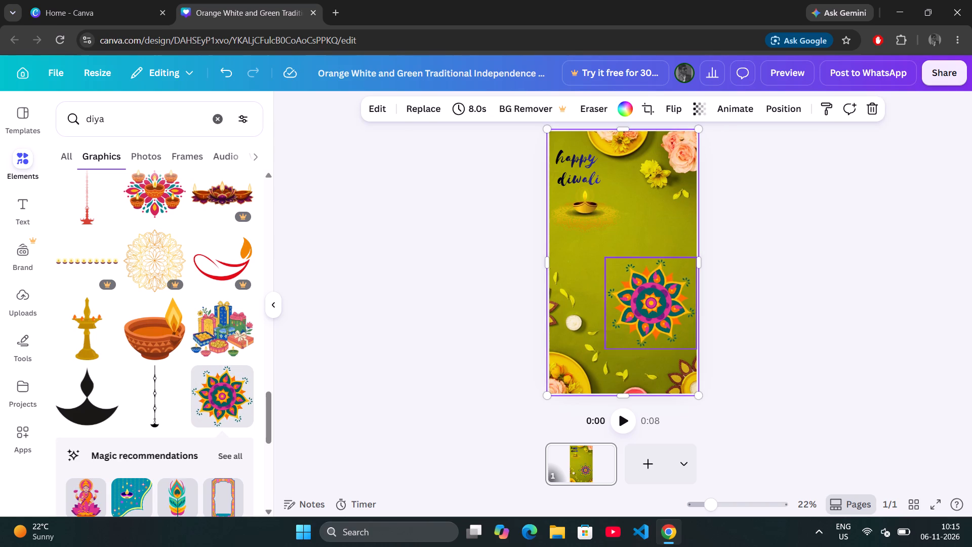
{"action": "left_click", "coordinate": [629, 317]}
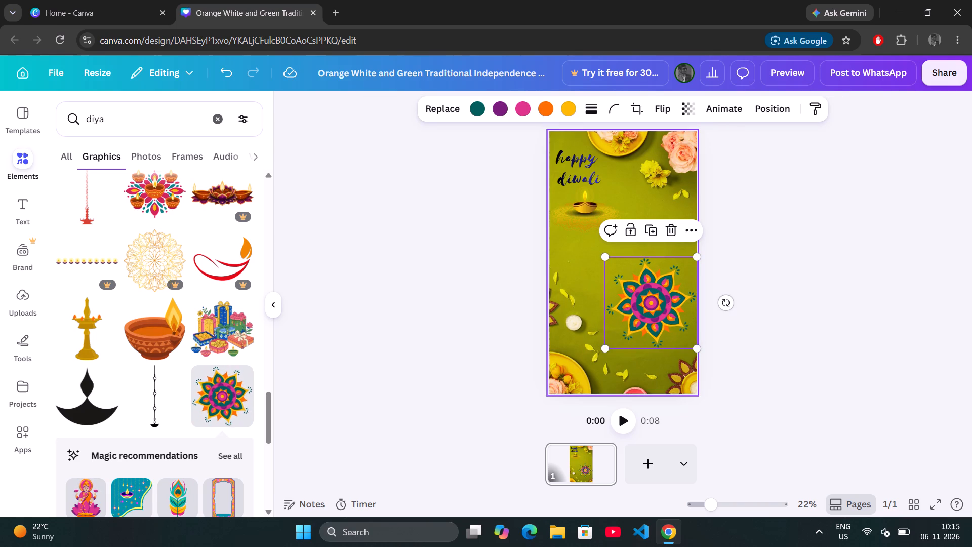
{"action": "left_click_drag", "start_coordinate": [606, 348], "coordinate": [603, 362]}
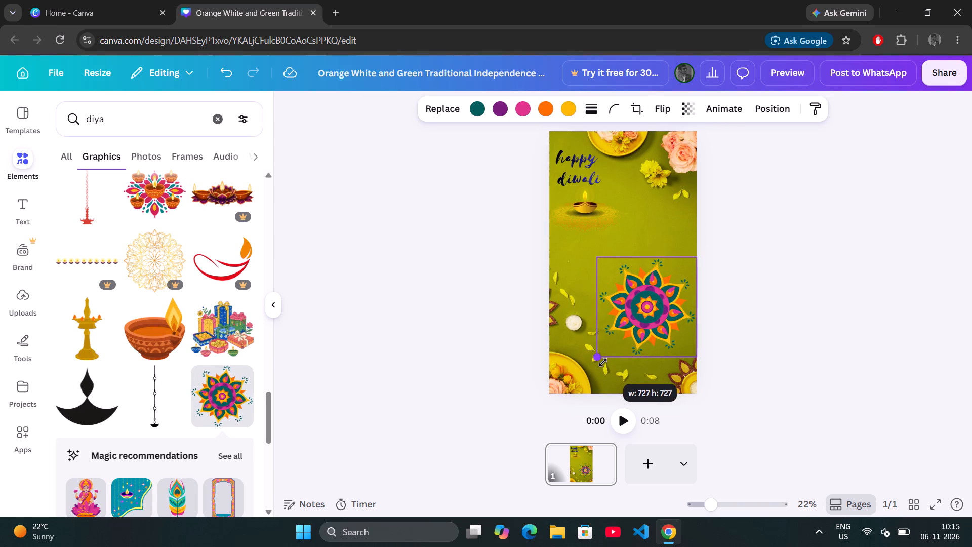
{"action": "left_click_drag", "start_coordinate": [603, 362], "coordinate": [603, 367]}
{"action": "left_click", "coordinate": [559, 354]}
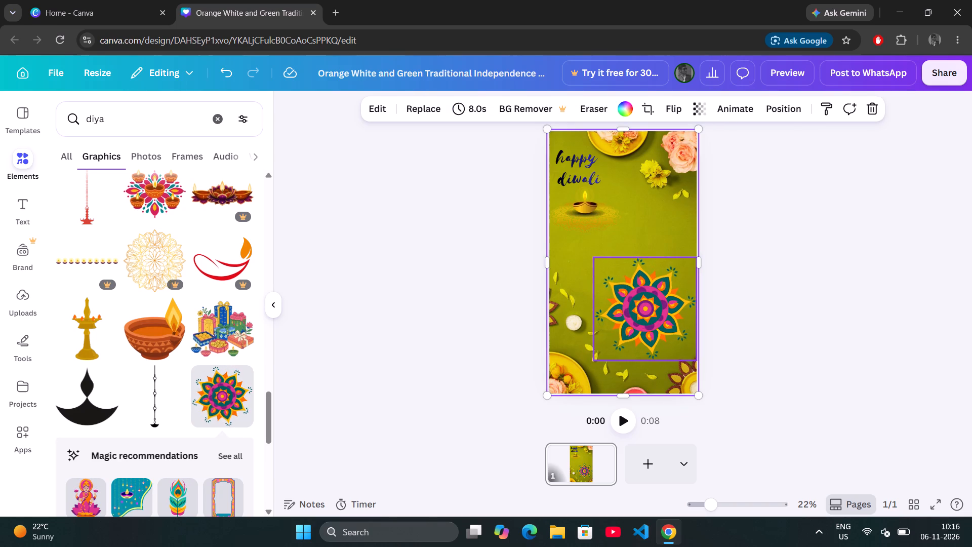
{"action": "left_click", "coordinate": [646, 259]}
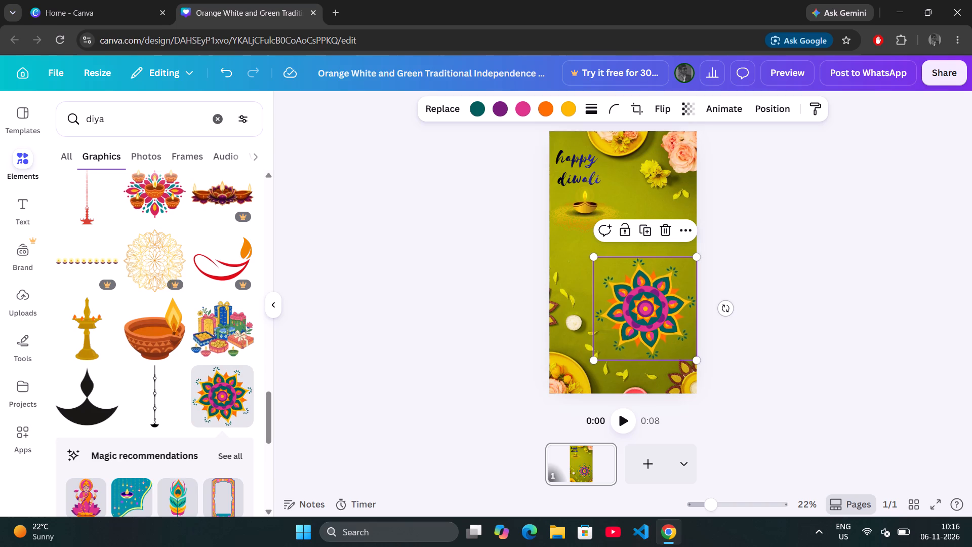
{"action": "left_click", "coordinate": [565, 236]}
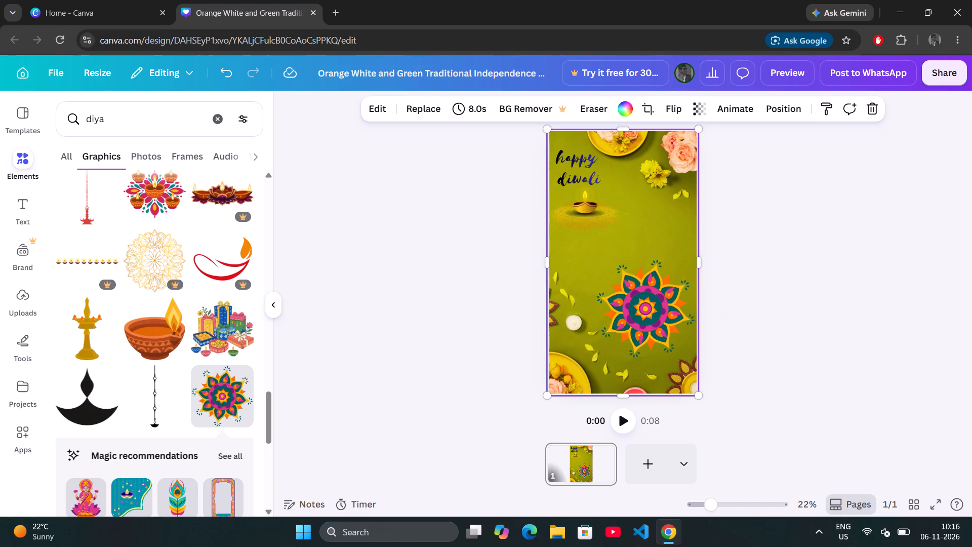
Nudge the "happy diwali" text slightly to the right on the page.
{"action": "left_click", "coordinate": [583, 208]}
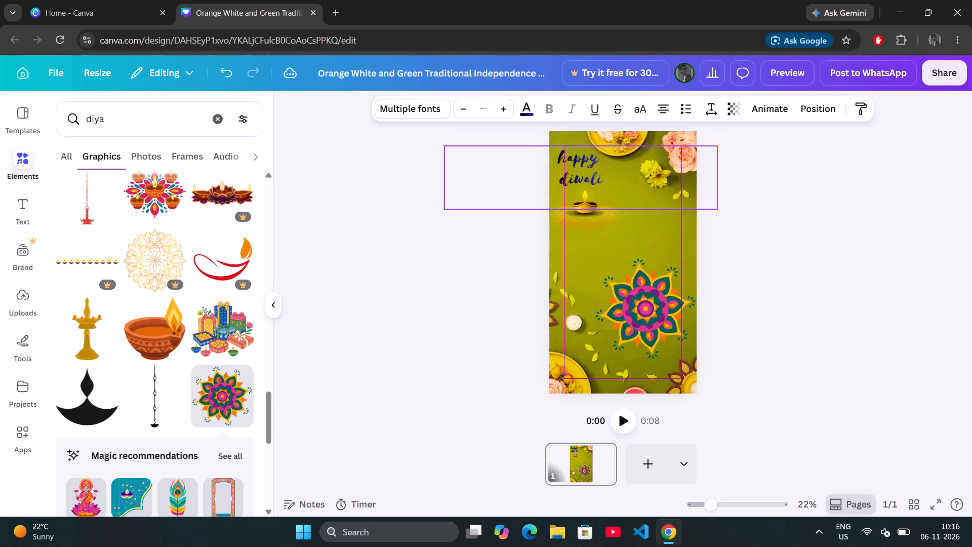
{"action": "left_click", "coordinate": [595, 269]}
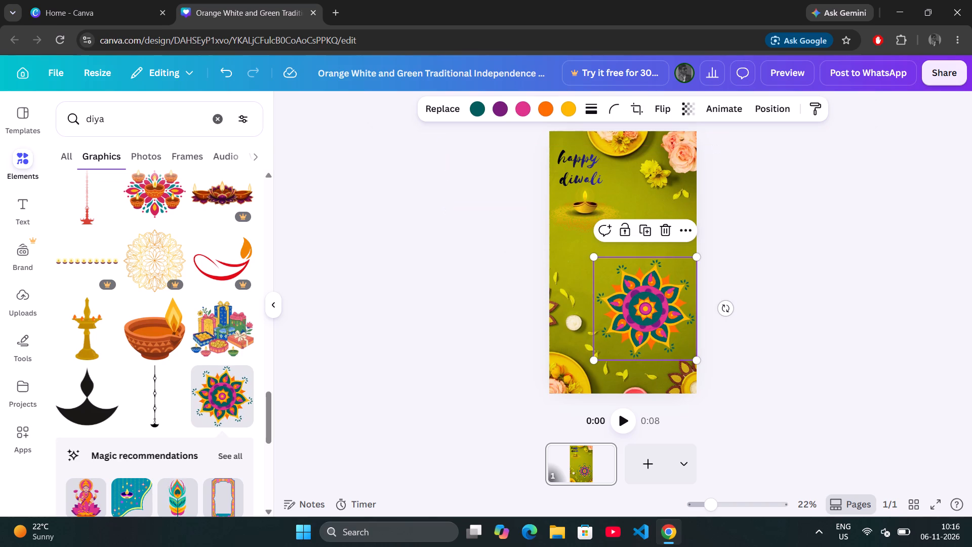
{"action": "left_click", "coordinate": [580, 270]}
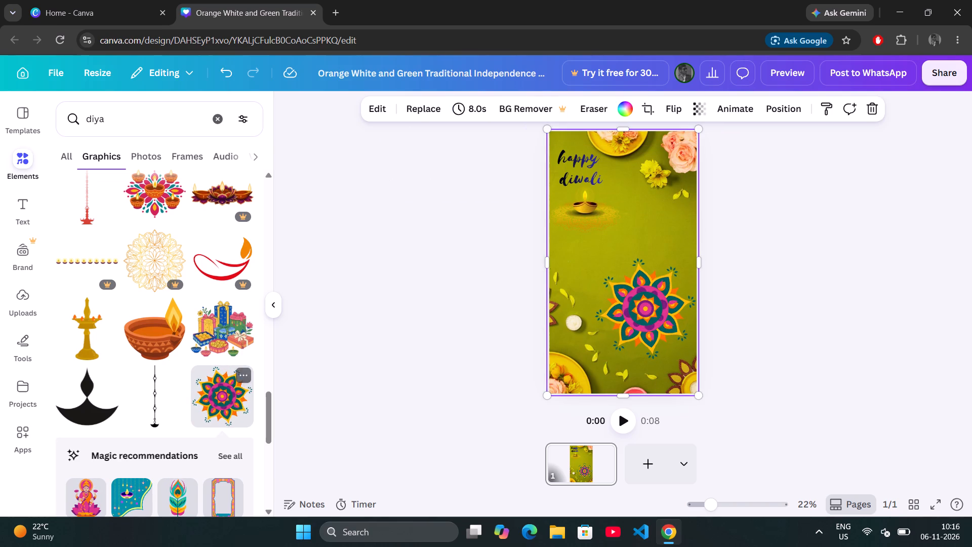
Add the pink goddess-on-lotus graphic from the rangoli's magic recommendations and shrink it to well under half the page width.
{"action": "scroll", "coordinate": [187, 394], "scroll_direction": "down", "scroll_amount": 2}
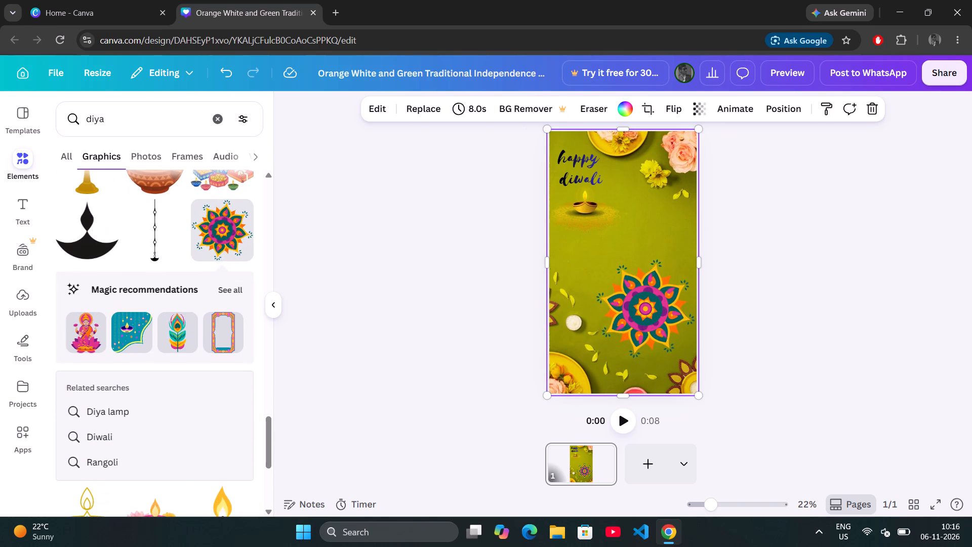
{"action": "left_click", "coordinate": [95, 341]}
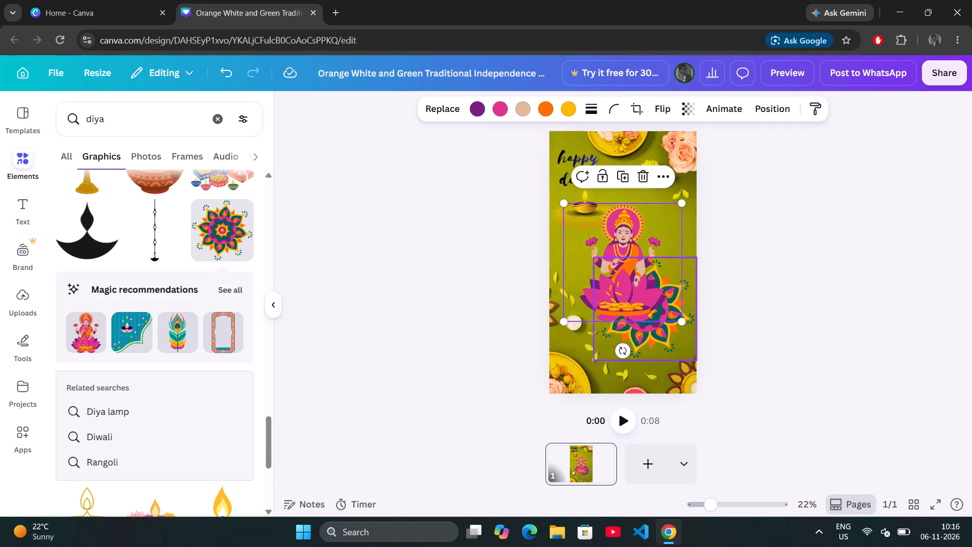
{"action": "left_click_drag", "start_coordinate": [682, 325], "coordinate": [662, 314]}
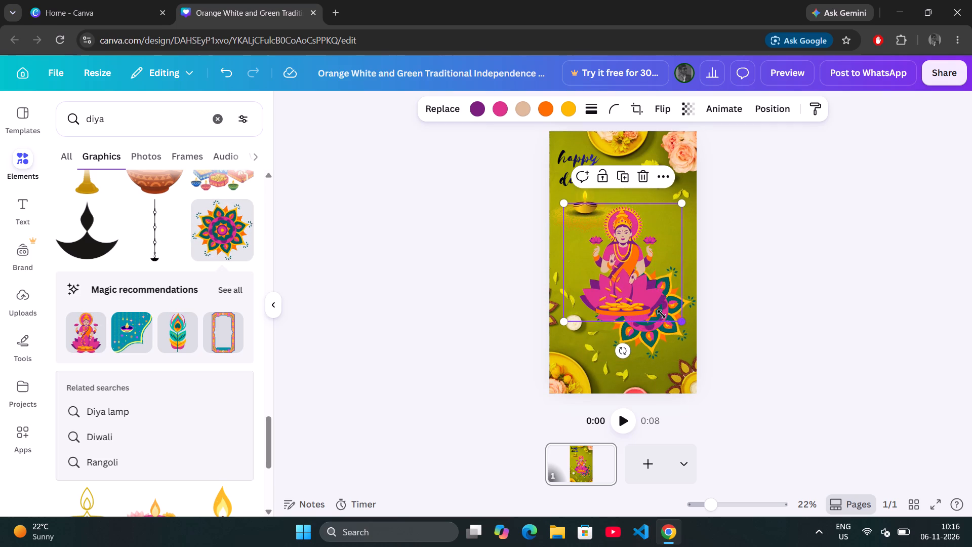
{"action": "left_click_drag", "start_coordinate": [662, 314], "coordinate": [623, 291]}
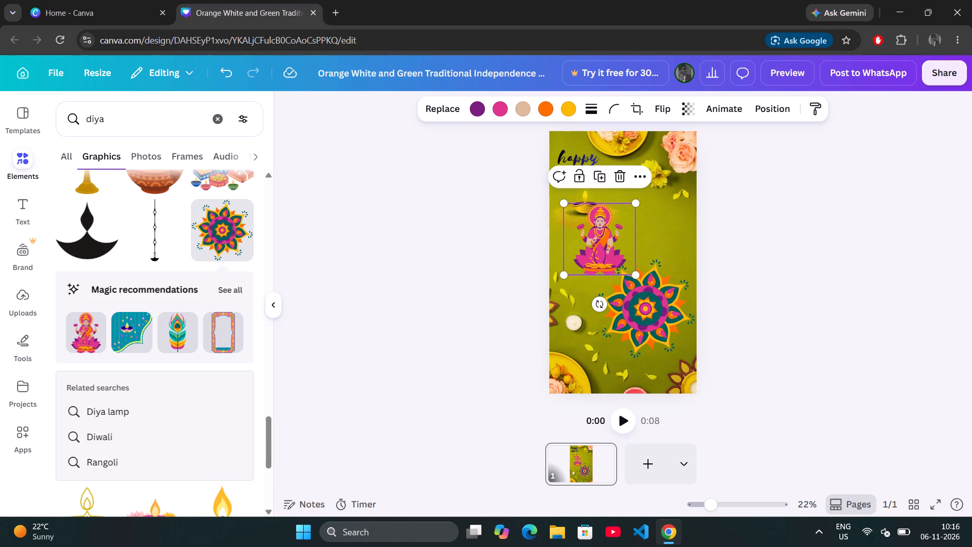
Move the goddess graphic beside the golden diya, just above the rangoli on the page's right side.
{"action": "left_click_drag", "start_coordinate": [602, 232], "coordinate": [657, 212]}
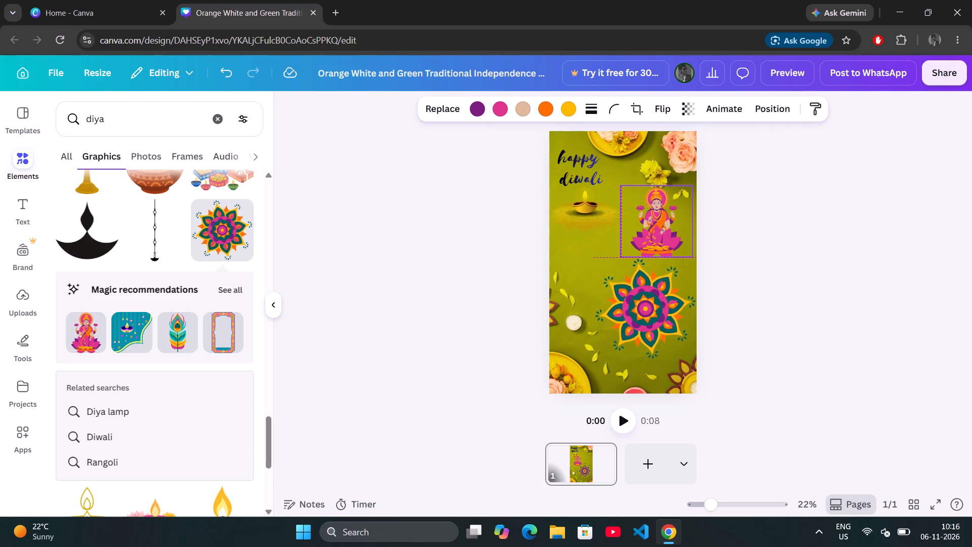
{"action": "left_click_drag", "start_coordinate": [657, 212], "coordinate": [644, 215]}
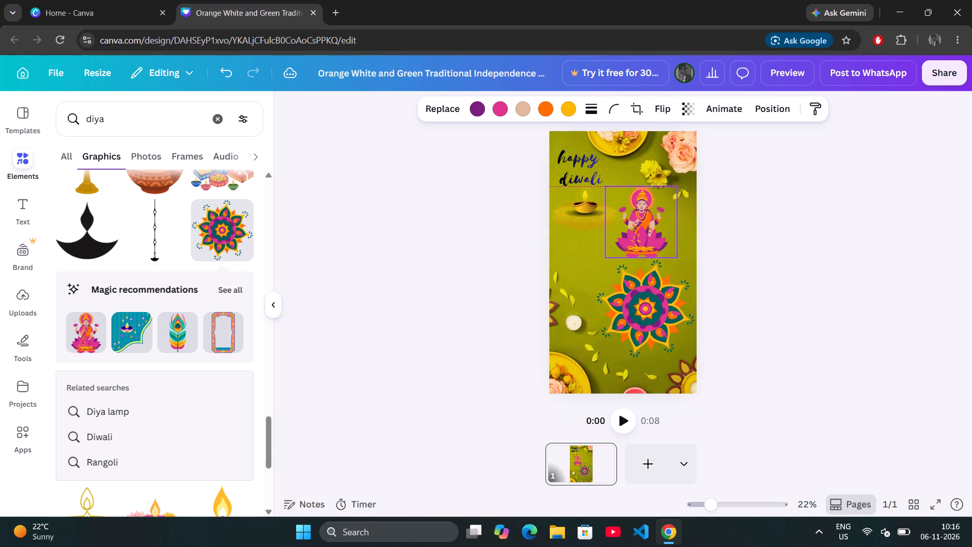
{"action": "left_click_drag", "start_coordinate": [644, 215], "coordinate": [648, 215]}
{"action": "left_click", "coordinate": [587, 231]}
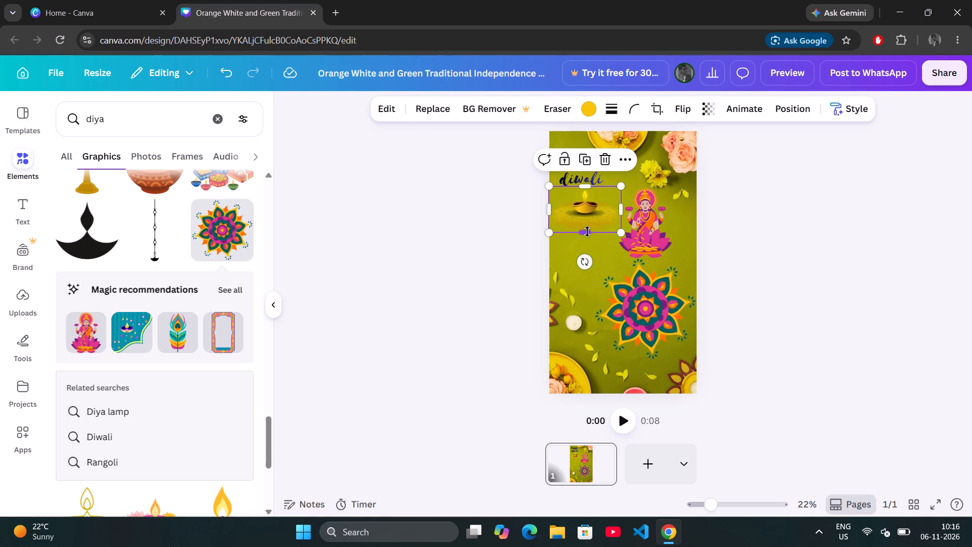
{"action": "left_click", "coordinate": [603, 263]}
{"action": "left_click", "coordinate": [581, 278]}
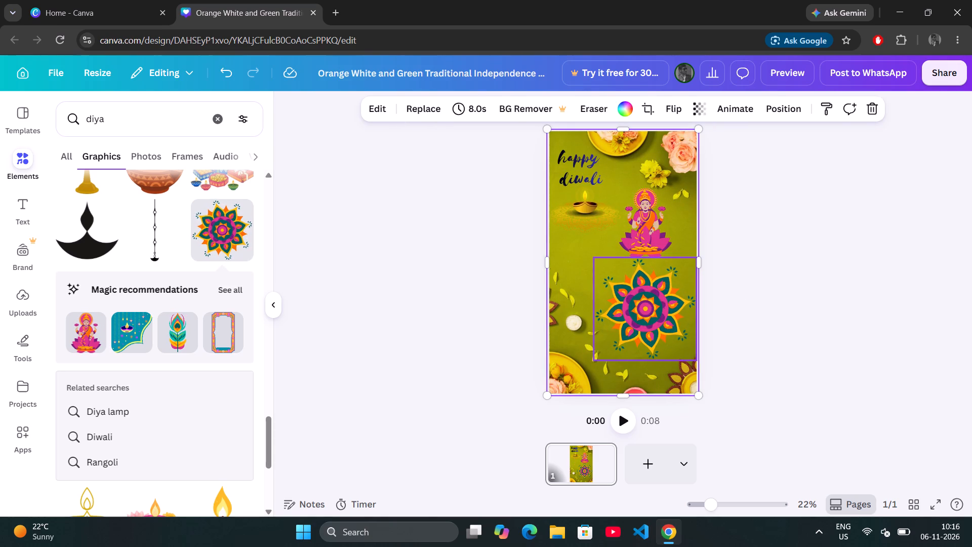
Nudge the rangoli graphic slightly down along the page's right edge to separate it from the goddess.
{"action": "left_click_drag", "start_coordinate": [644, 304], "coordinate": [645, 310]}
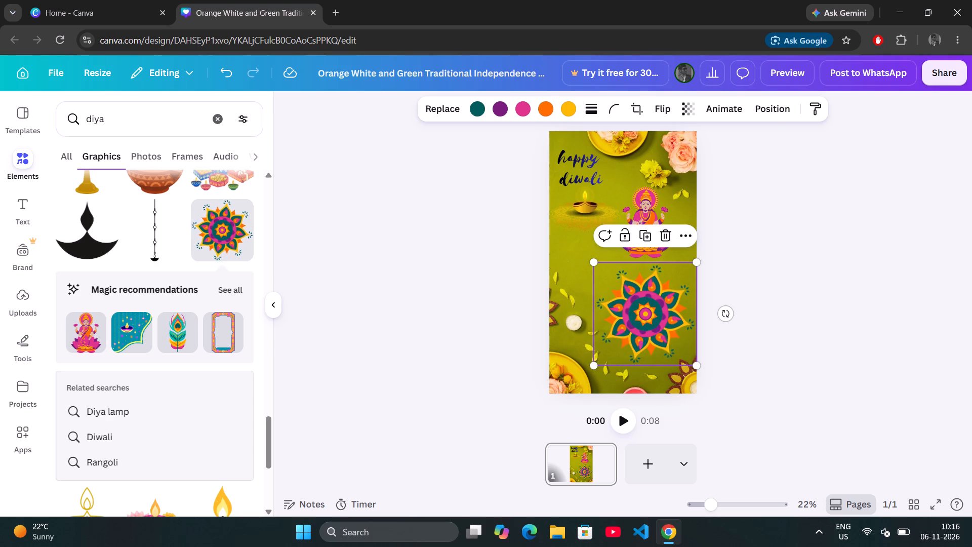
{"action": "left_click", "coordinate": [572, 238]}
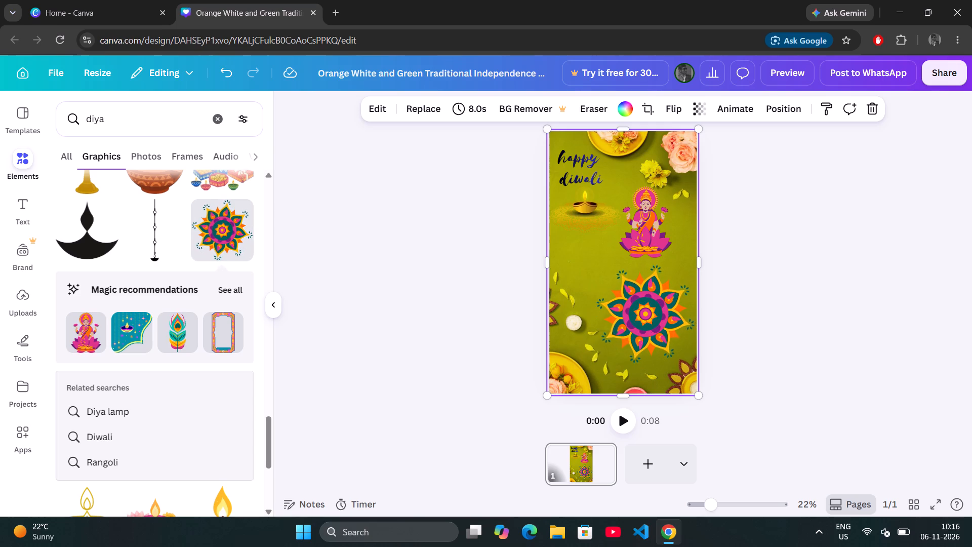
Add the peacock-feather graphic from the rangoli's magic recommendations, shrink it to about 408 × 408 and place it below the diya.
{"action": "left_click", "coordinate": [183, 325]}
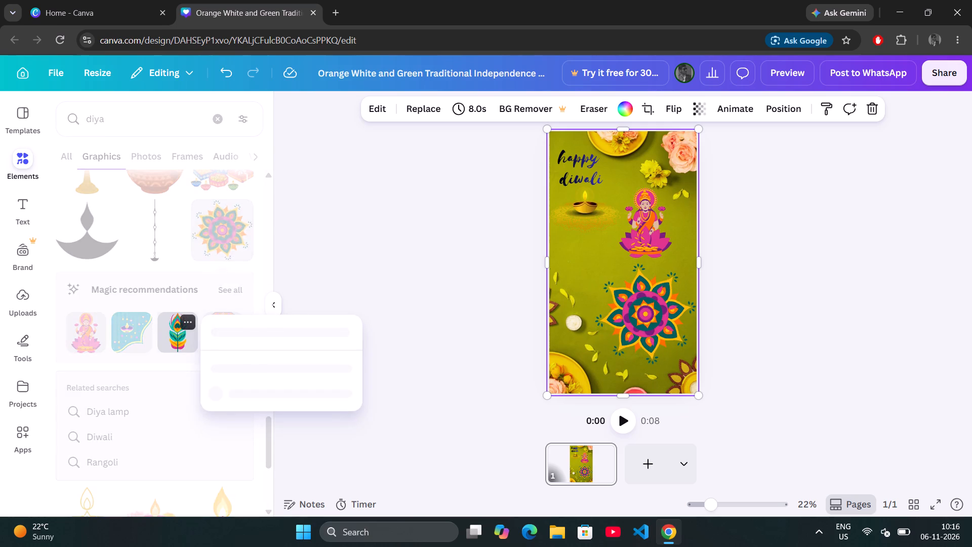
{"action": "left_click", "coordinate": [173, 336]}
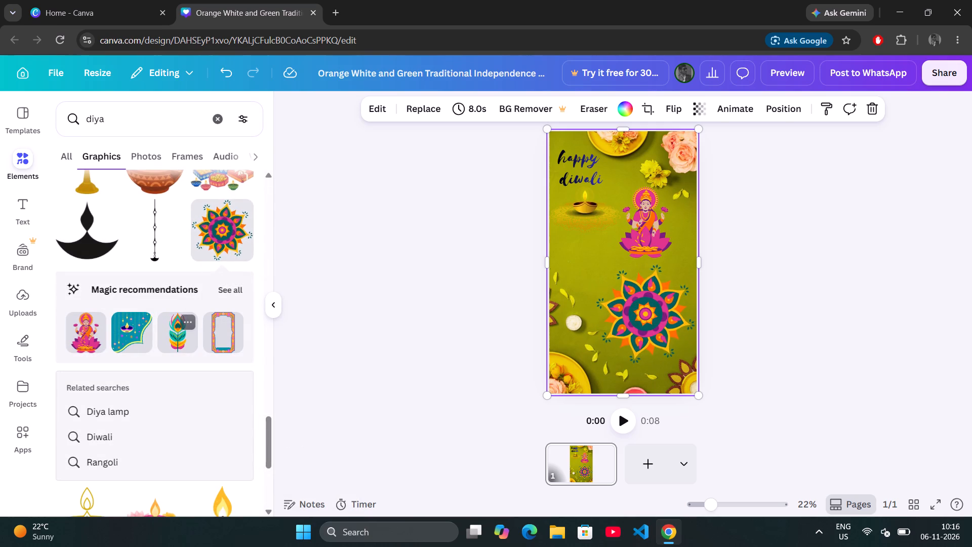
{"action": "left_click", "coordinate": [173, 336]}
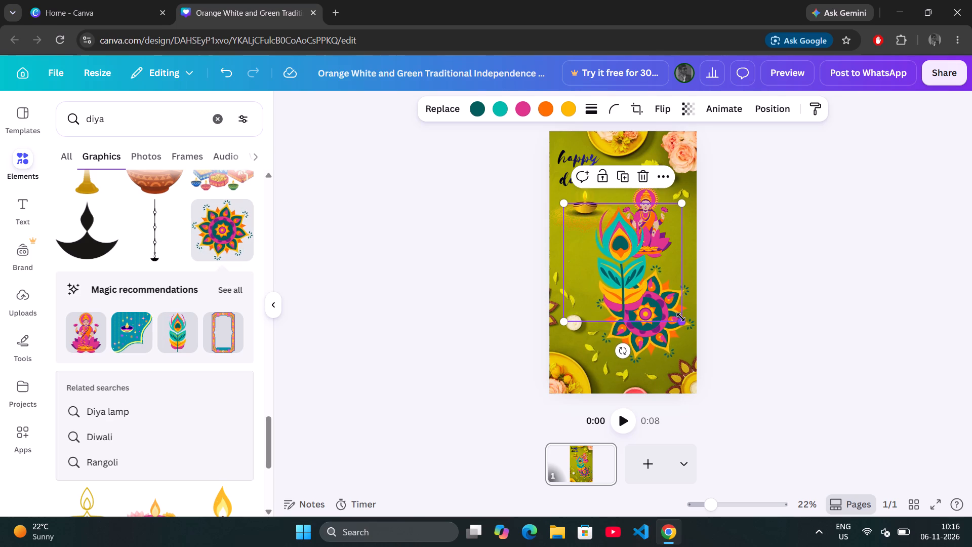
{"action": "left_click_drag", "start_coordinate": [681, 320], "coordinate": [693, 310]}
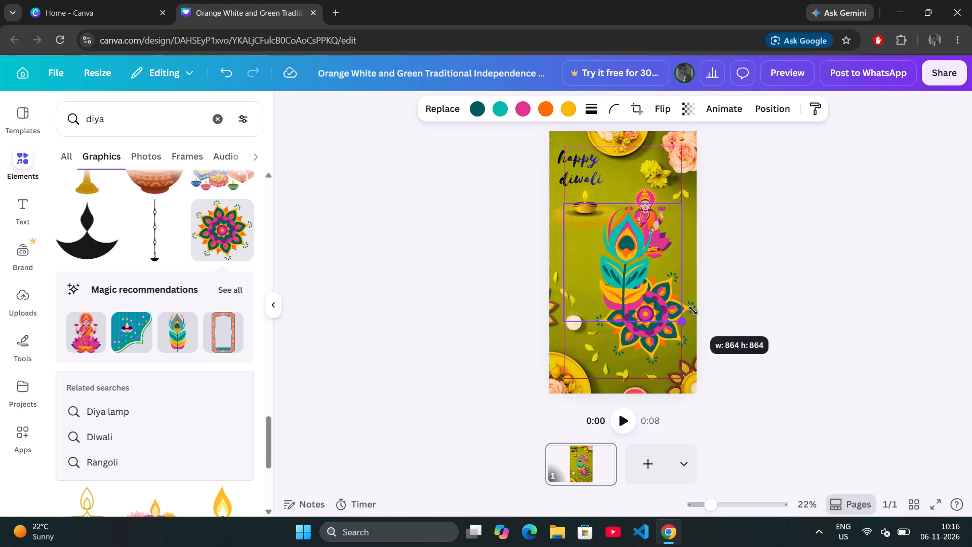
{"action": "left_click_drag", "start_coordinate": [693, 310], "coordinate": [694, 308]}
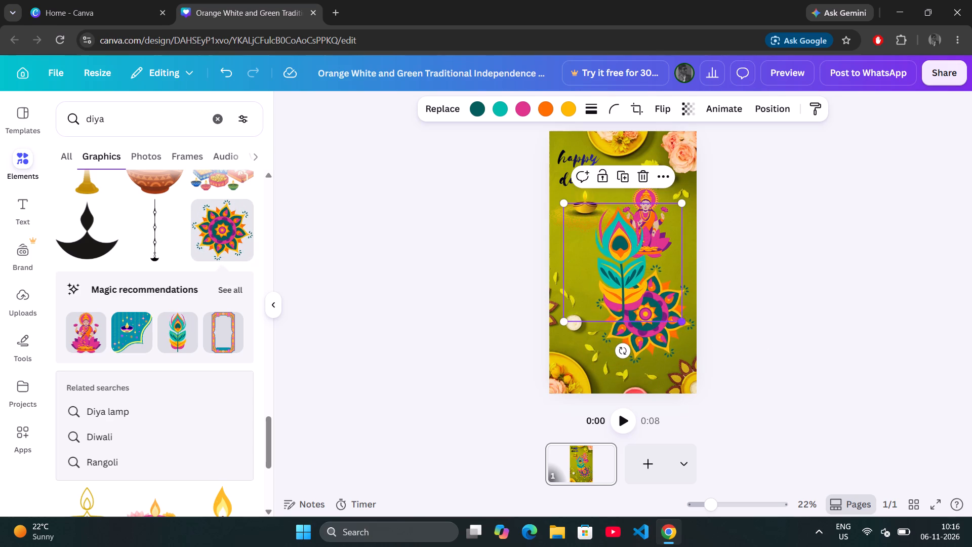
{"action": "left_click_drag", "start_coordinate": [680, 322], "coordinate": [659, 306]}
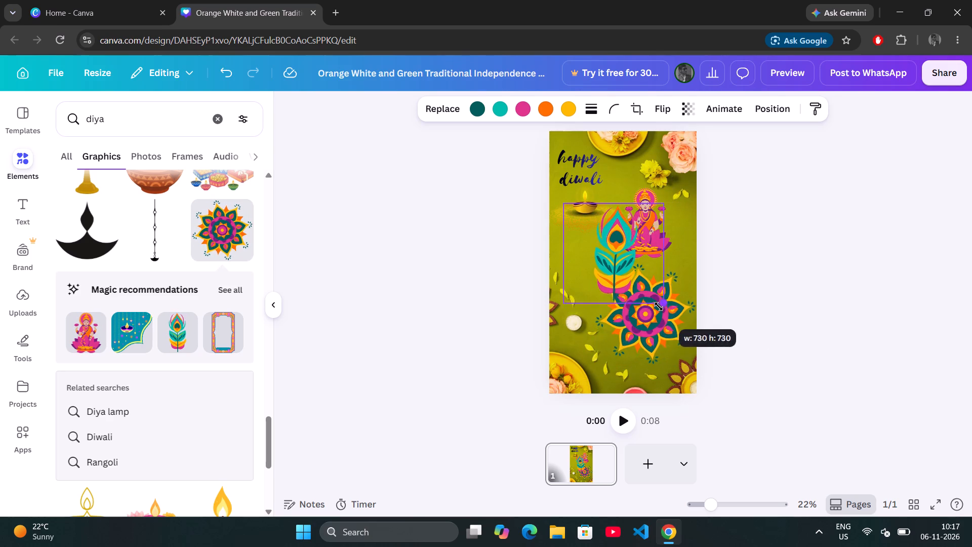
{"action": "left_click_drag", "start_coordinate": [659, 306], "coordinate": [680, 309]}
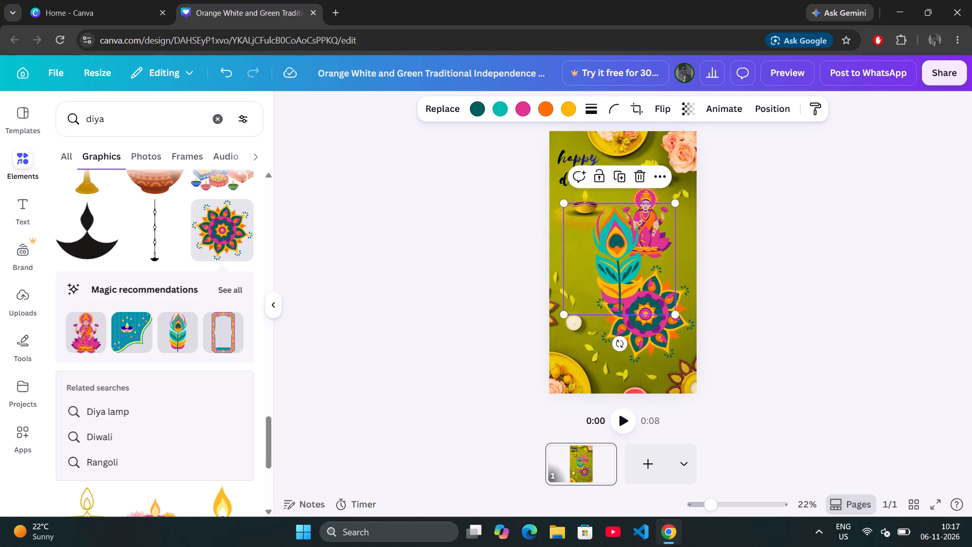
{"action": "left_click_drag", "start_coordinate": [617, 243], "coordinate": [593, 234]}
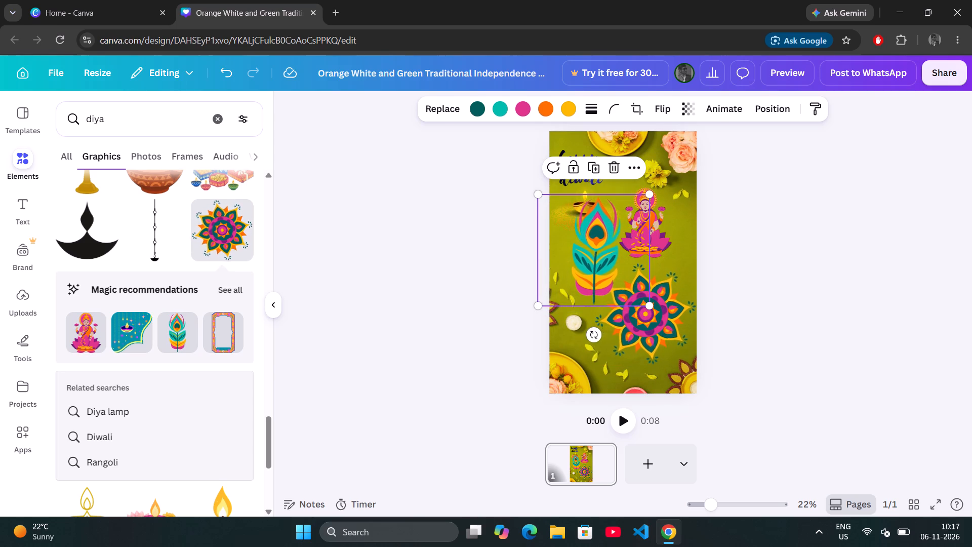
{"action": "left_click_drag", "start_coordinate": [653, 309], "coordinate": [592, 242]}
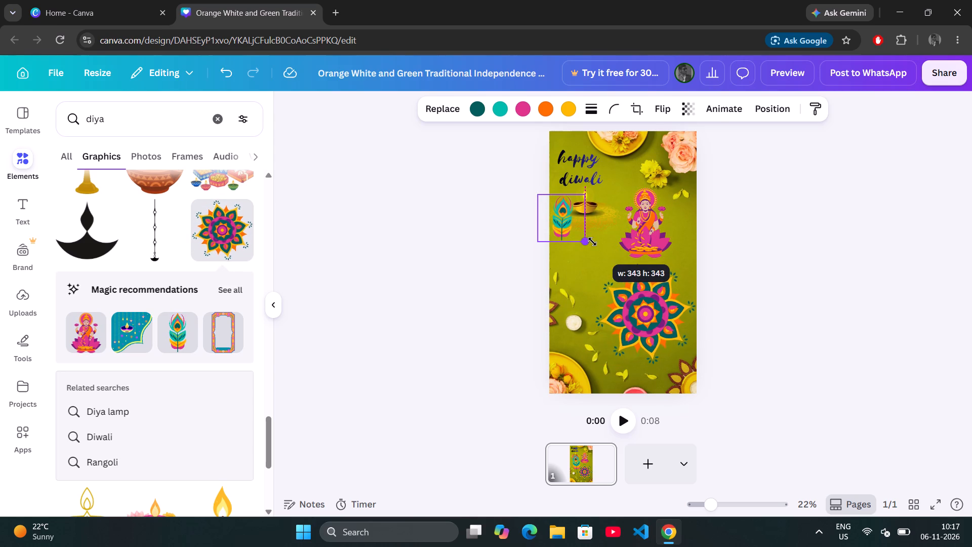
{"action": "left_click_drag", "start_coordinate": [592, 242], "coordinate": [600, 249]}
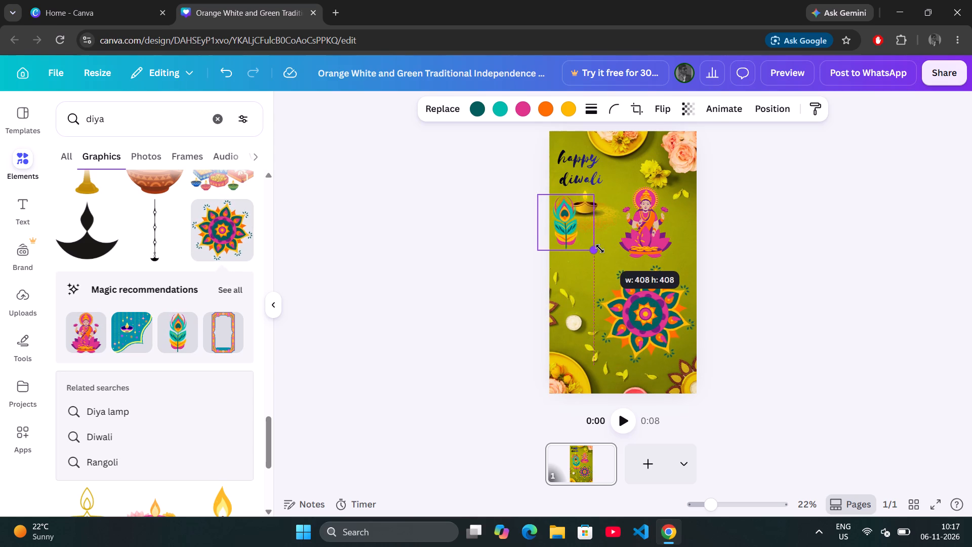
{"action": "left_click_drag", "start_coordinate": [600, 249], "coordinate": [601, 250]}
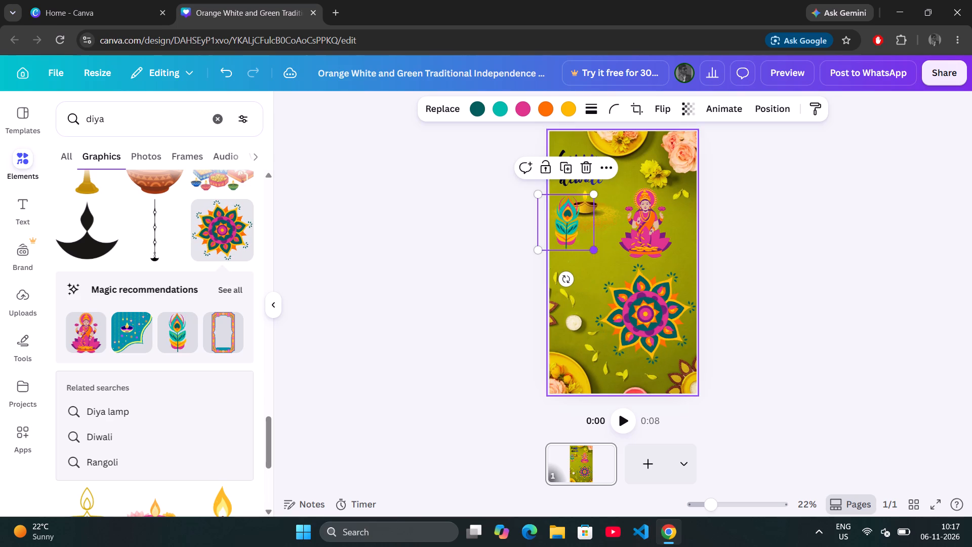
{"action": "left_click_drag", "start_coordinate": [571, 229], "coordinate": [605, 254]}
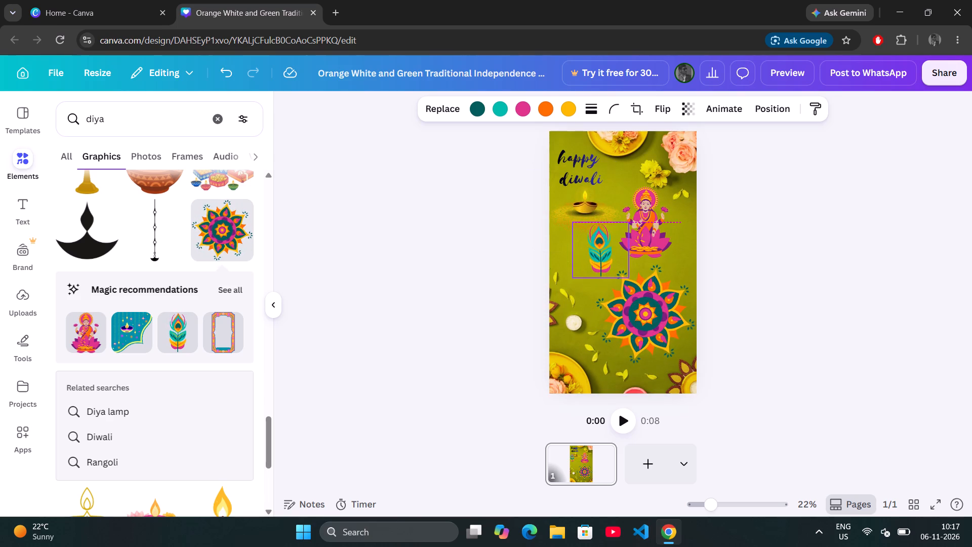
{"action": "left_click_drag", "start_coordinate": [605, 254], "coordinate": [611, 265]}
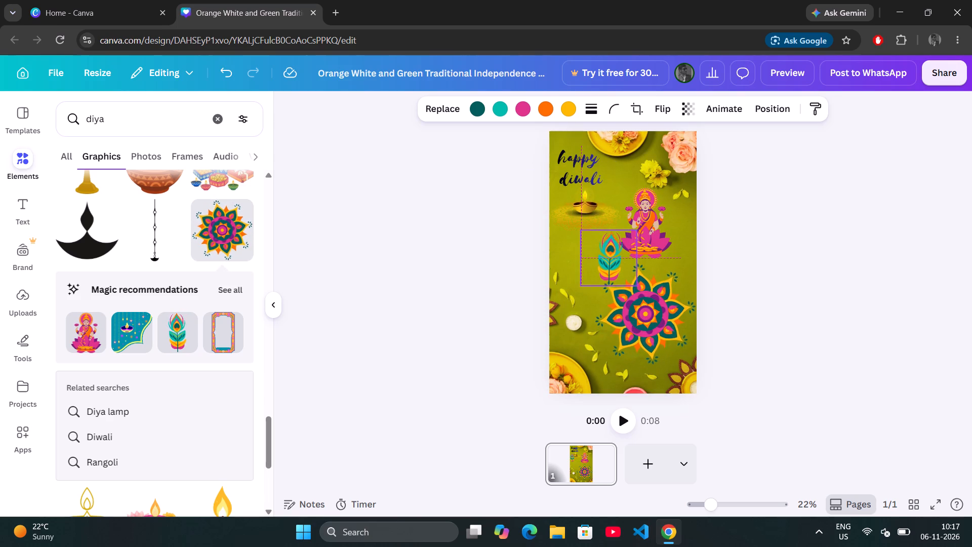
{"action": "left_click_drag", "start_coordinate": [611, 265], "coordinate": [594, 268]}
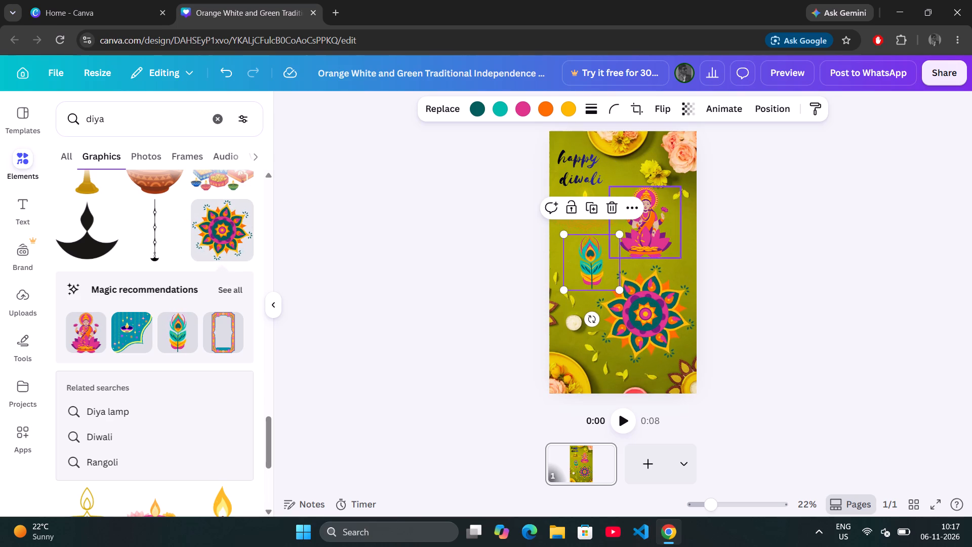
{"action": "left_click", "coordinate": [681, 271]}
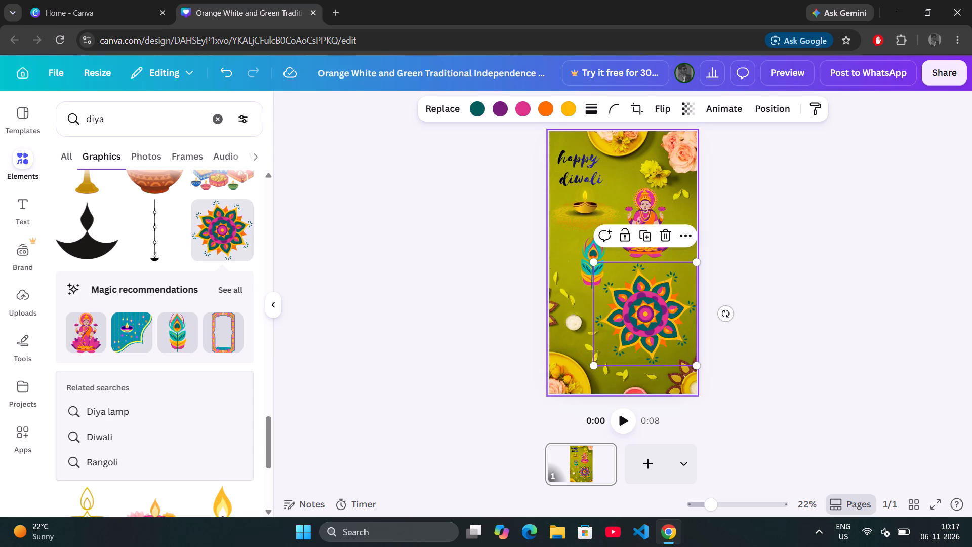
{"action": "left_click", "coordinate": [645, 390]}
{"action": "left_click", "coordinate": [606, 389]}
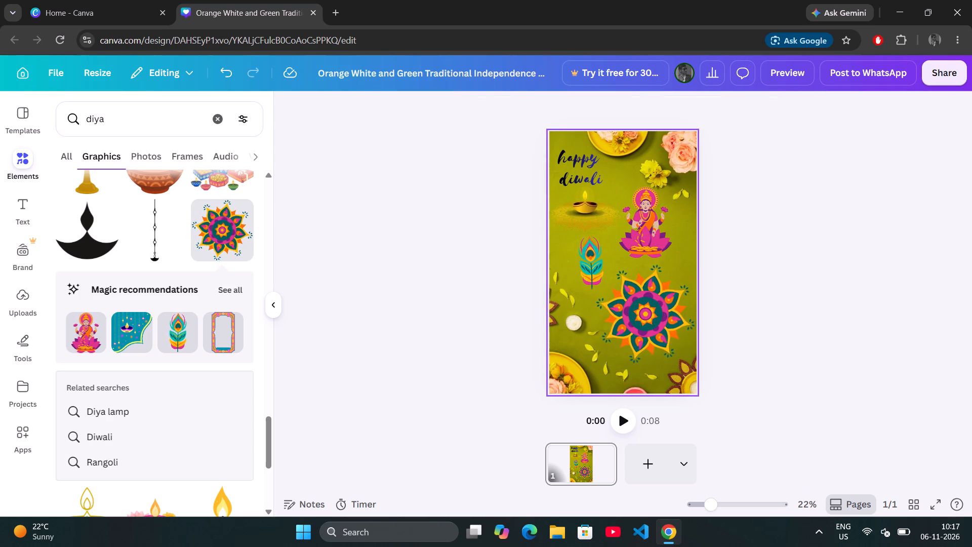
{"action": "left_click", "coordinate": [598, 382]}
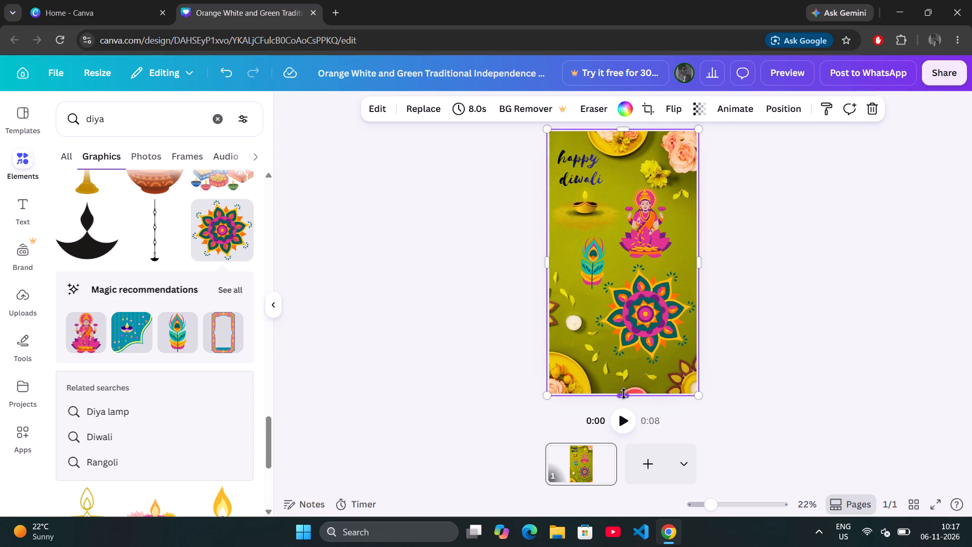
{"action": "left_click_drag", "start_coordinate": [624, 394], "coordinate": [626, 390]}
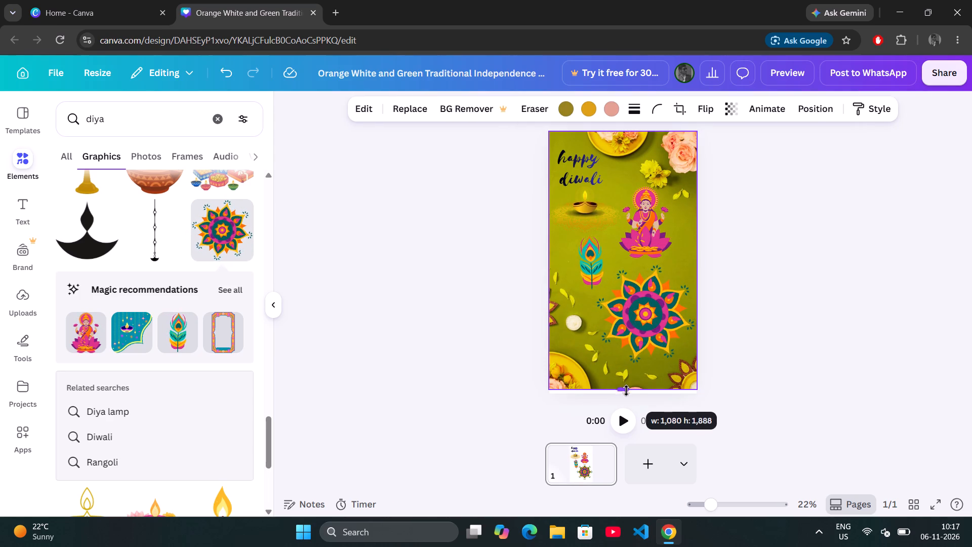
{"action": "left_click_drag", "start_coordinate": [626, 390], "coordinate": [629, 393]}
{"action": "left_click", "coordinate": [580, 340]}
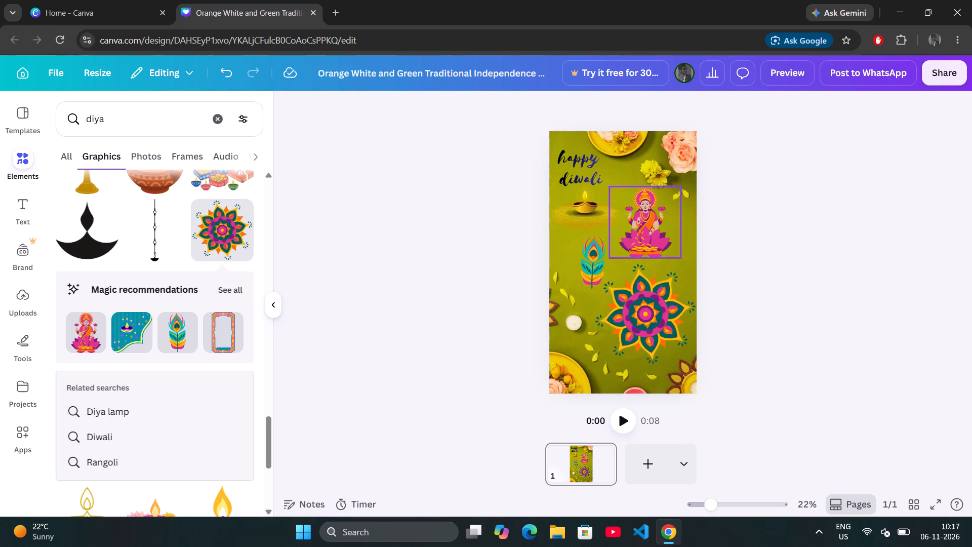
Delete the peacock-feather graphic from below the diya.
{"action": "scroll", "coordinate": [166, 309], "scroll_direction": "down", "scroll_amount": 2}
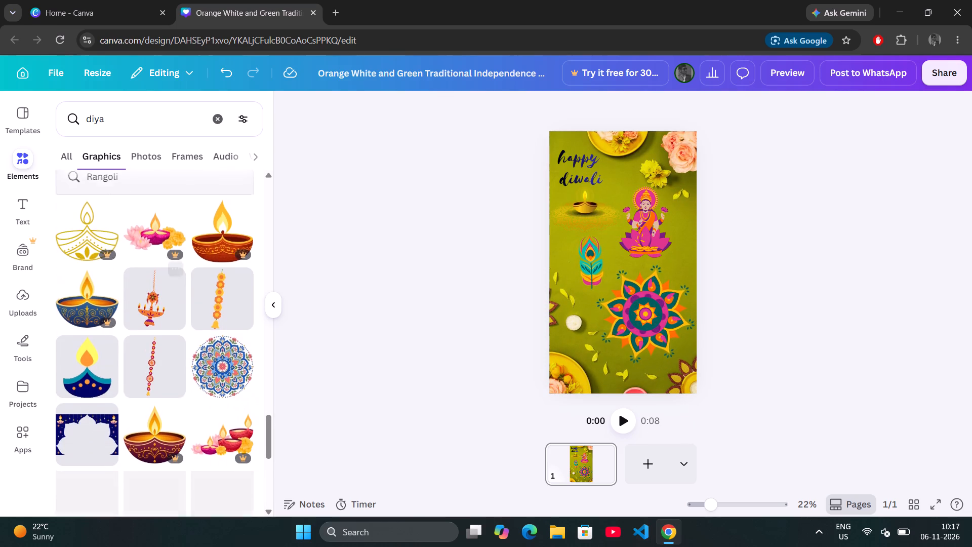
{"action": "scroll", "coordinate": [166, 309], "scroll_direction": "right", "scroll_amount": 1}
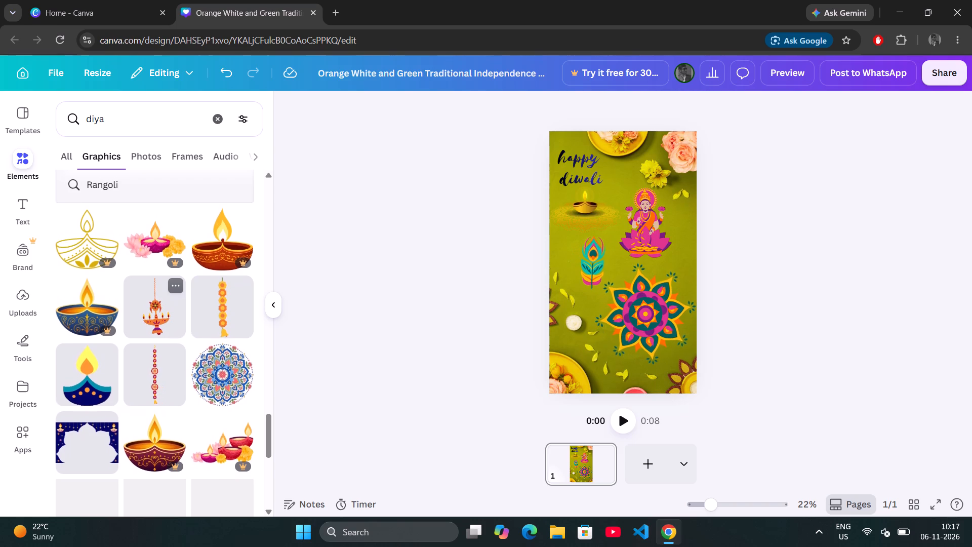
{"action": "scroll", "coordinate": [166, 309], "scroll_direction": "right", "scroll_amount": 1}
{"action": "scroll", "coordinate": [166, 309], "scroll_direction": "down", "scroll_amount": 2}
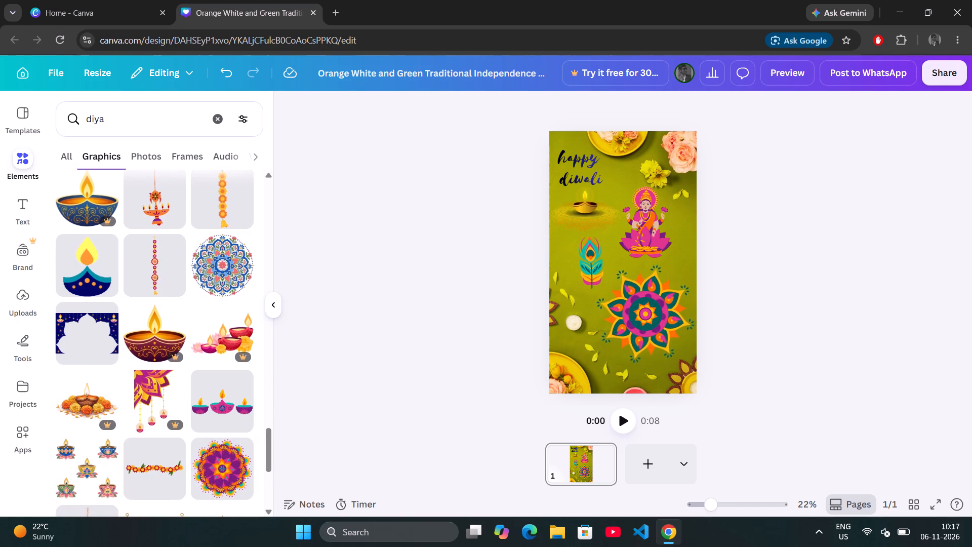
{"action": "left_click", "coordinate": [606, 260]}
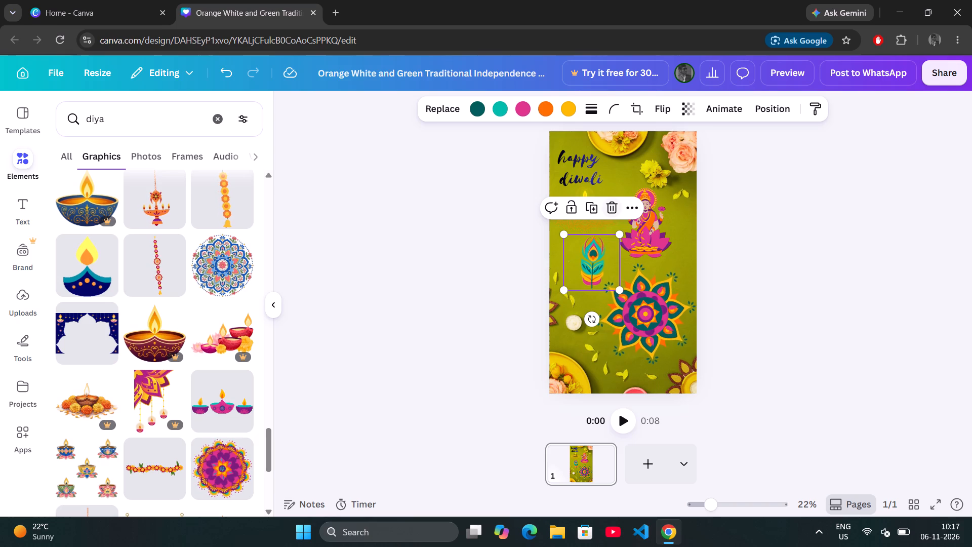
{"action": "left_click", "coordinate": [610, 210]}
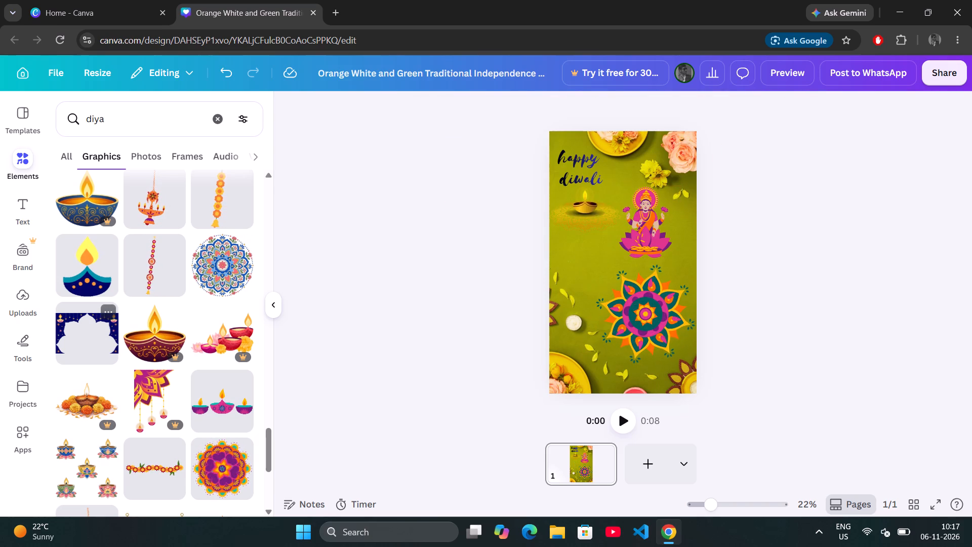
Add the navy frame graphic with hanging diyas and a scalloped opening from the diya graphics results.
{"action": "left_click", "coordinate": [85, 314]}
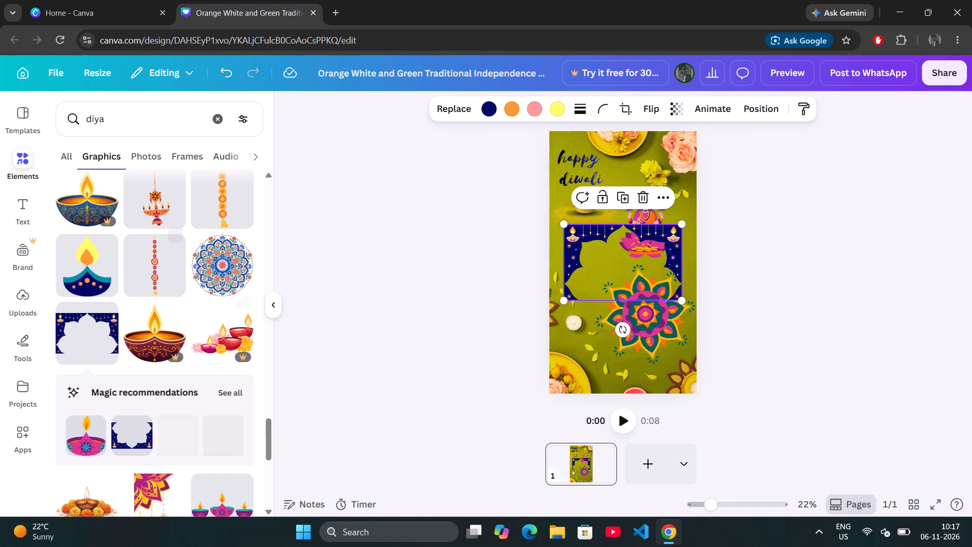
Delete the multicoloured rangoli graphic from the page.
{"action": "left_click", "coordinate": [638, 320]}
{"action": "left_click", "coordinate": [665, 235]}
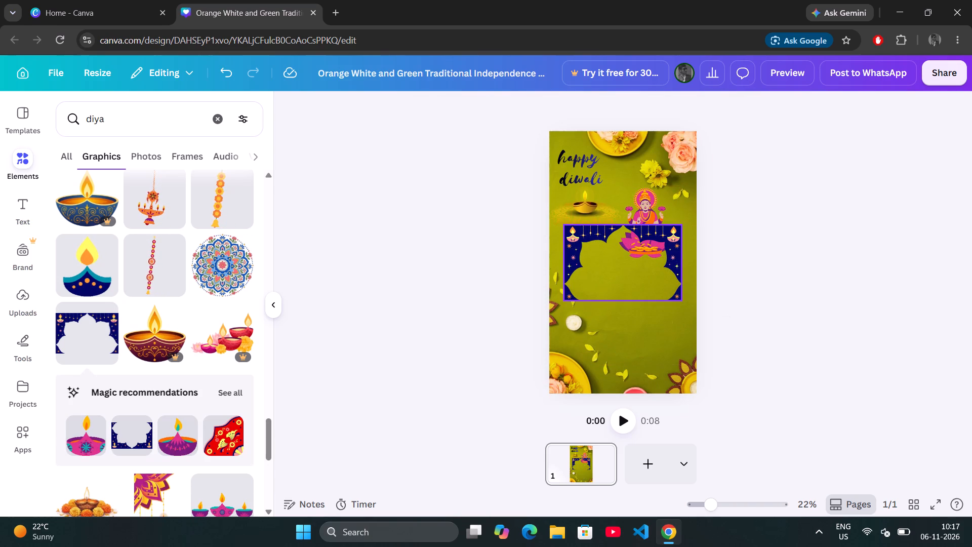
Move the goddess graphic down to the page's bottom edge, below the navy diya frame.
{"action": "left_click", "coordinate": [651, 206]}
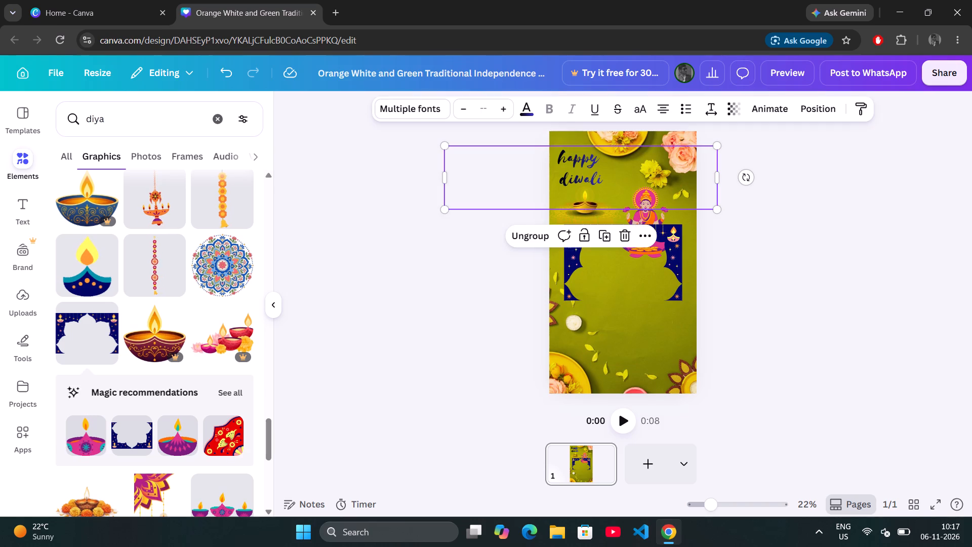
{"action": "left_click", "coordinate": [655, 219]}
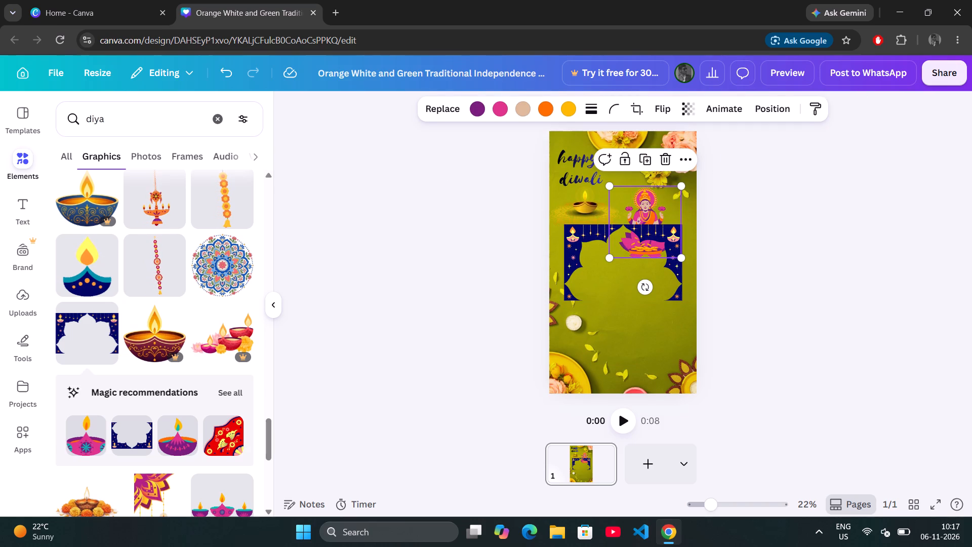
{"action": "left_click_drag", "start_coordinate": [654, 211], "coordinate": [651, 345]}
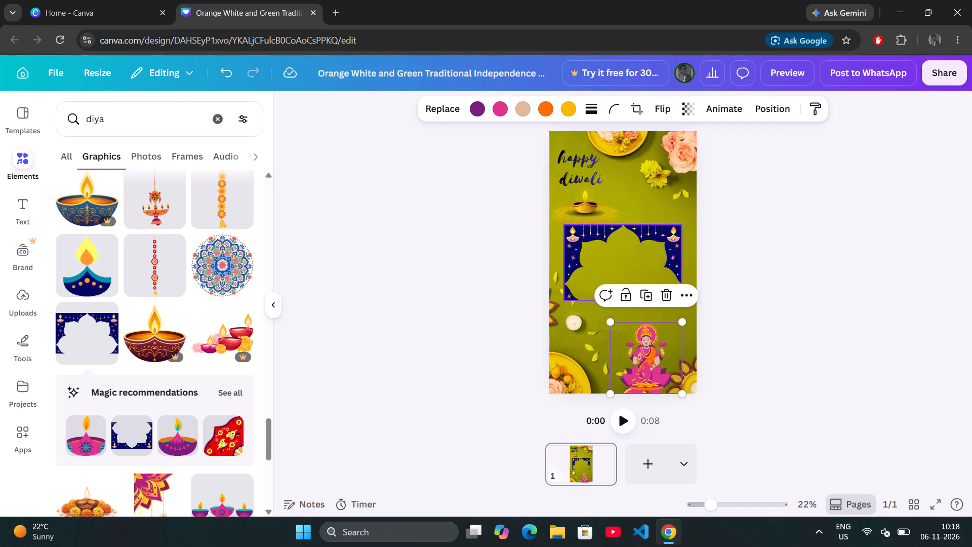
Move the navy diya frame sideways until it meets the page's right edge.
{"action": "left_click_drag", "start_coordinate": [631, 235], "coordinate": [643, 234]}
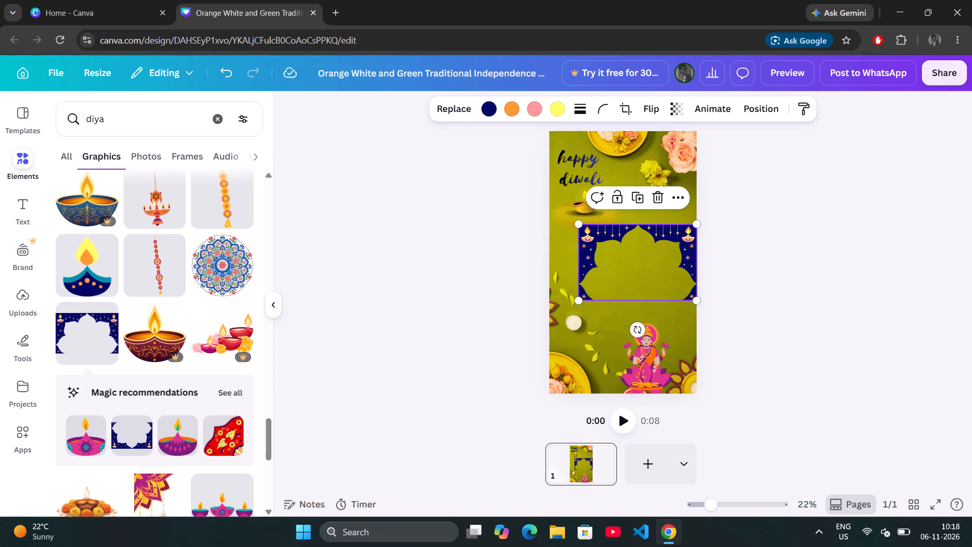
{"action": "left_click", "coordinate": [541, 281]}
Move the goddess graphic up from the page's bottom edge into the navy frame's scalloped opening.
{"action": "left_click_drag", "start_coordinate": [647, 357], "coordinate": [631, 298]}
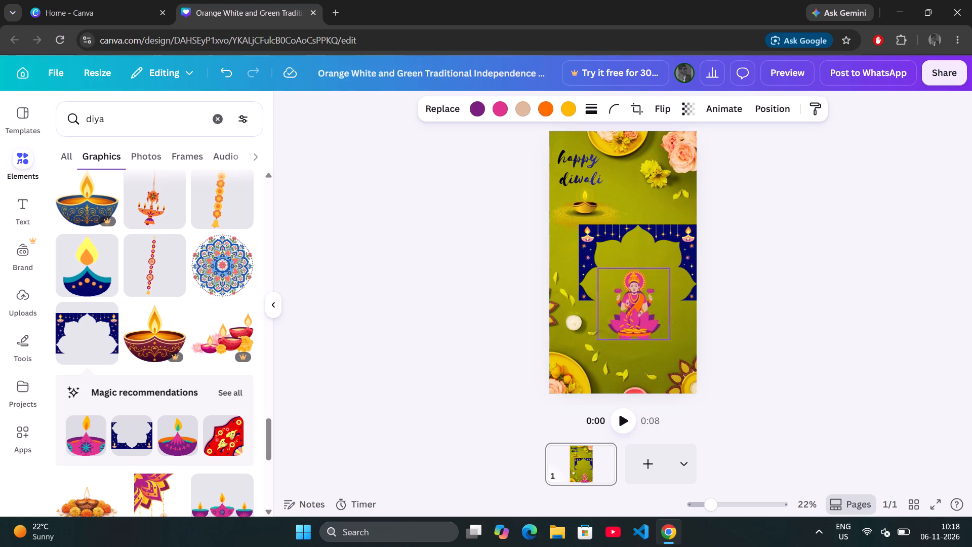
{"action": "left_click_drag", "start_coordinate": [631, 298], "coordinate": [640, 270]}
{"action": "left_click", "coordinate": [662, 323]}
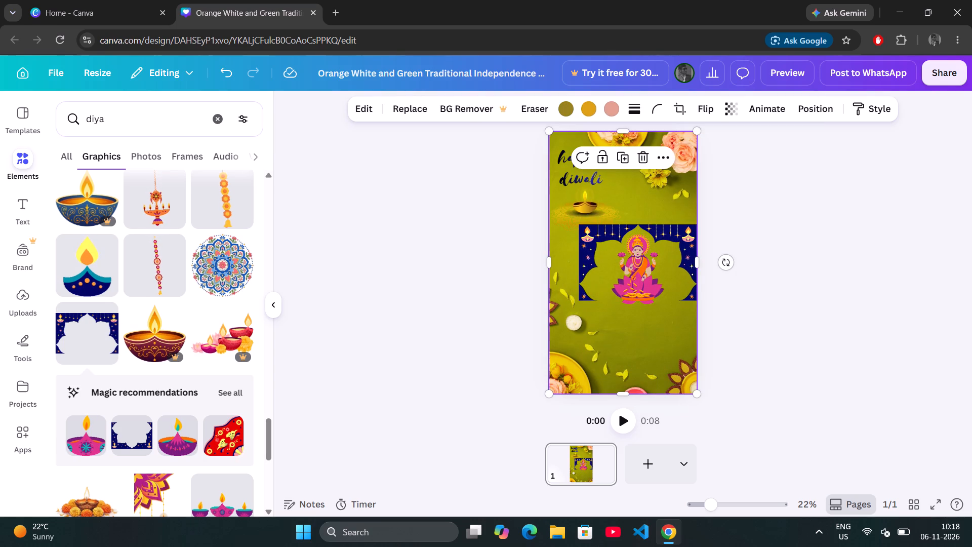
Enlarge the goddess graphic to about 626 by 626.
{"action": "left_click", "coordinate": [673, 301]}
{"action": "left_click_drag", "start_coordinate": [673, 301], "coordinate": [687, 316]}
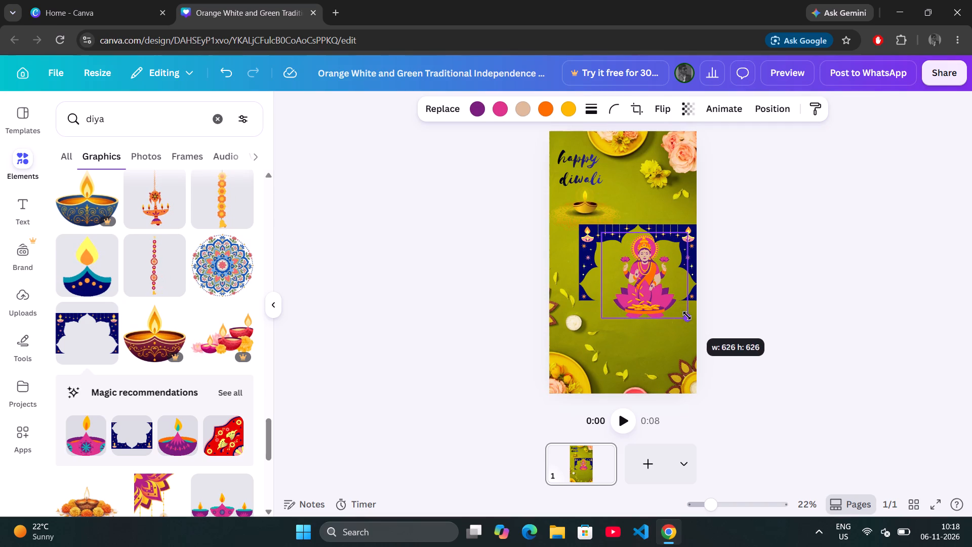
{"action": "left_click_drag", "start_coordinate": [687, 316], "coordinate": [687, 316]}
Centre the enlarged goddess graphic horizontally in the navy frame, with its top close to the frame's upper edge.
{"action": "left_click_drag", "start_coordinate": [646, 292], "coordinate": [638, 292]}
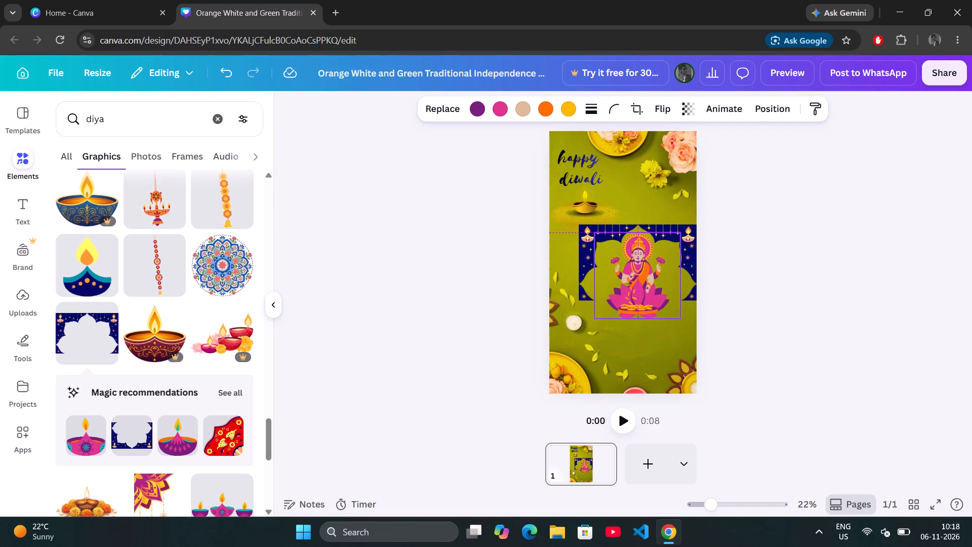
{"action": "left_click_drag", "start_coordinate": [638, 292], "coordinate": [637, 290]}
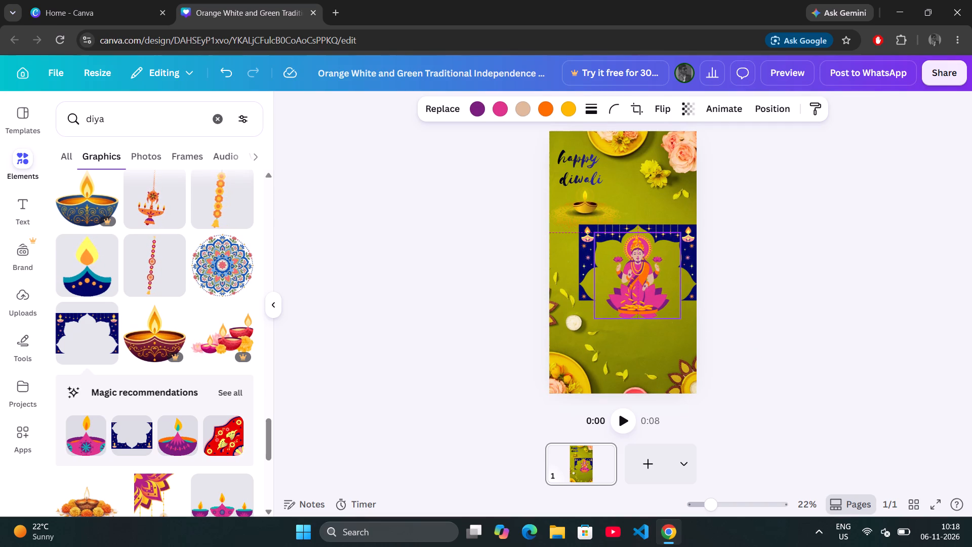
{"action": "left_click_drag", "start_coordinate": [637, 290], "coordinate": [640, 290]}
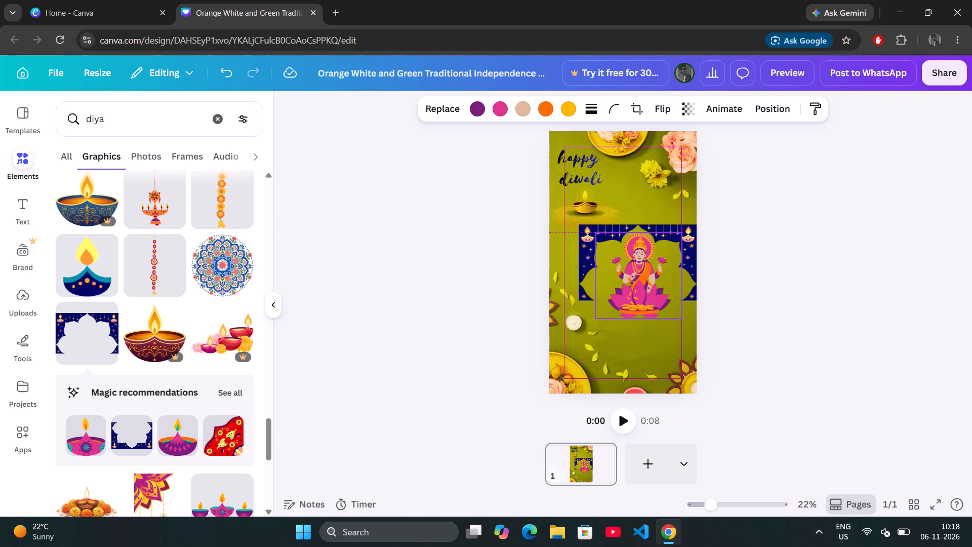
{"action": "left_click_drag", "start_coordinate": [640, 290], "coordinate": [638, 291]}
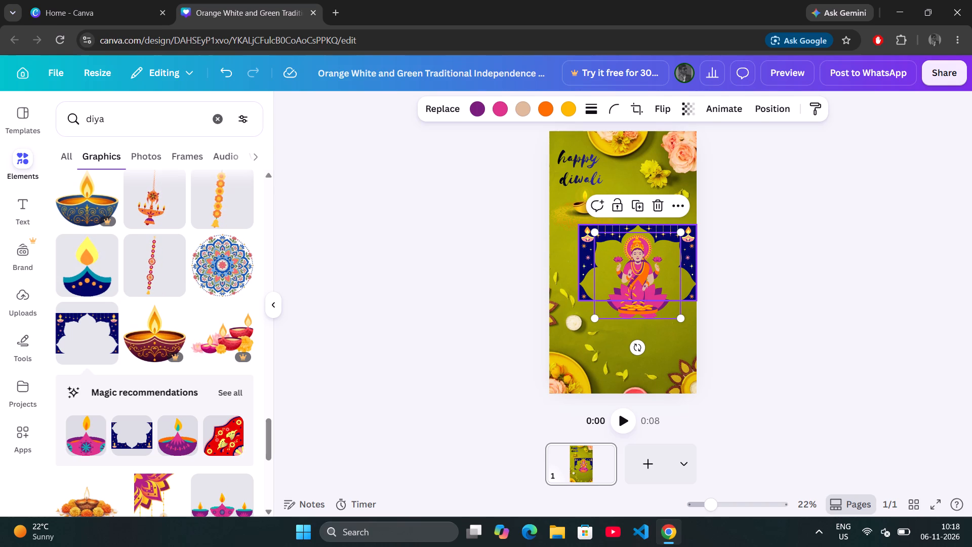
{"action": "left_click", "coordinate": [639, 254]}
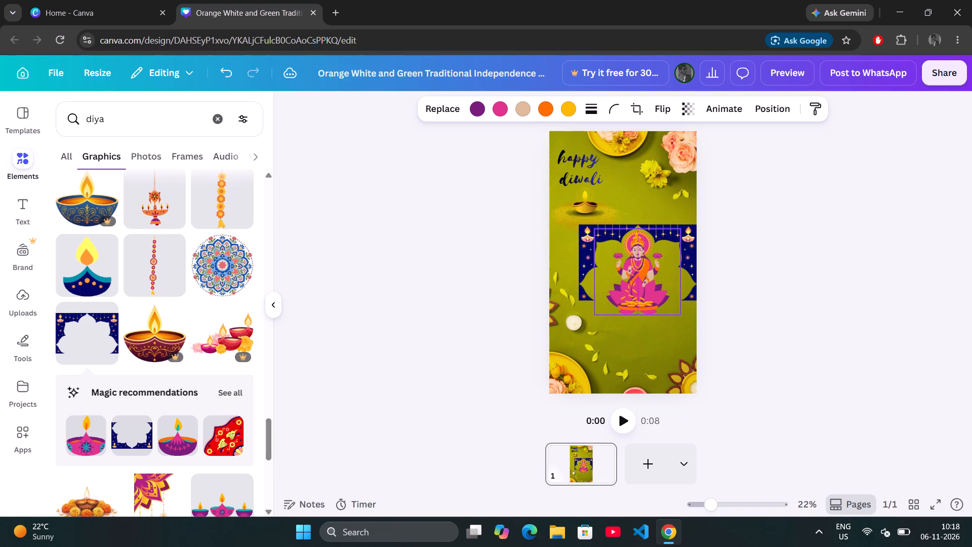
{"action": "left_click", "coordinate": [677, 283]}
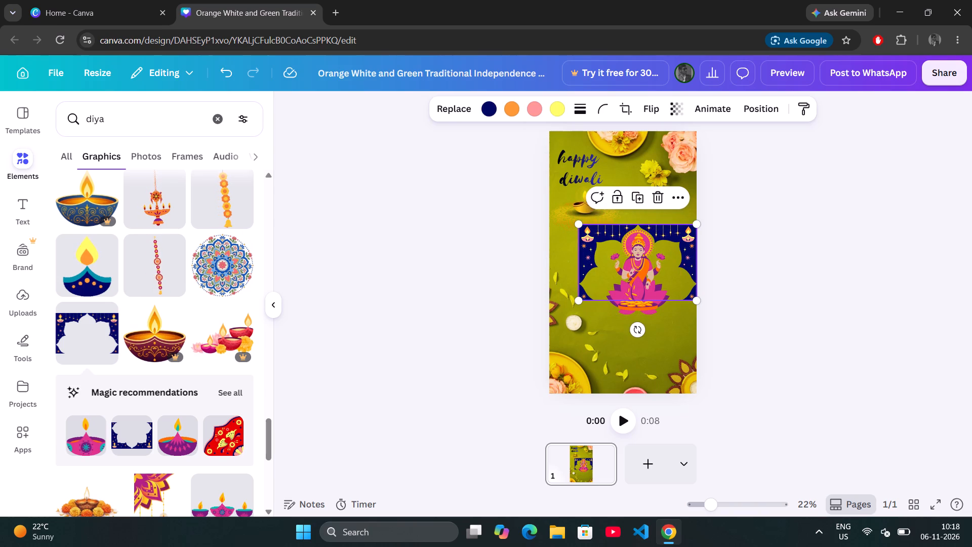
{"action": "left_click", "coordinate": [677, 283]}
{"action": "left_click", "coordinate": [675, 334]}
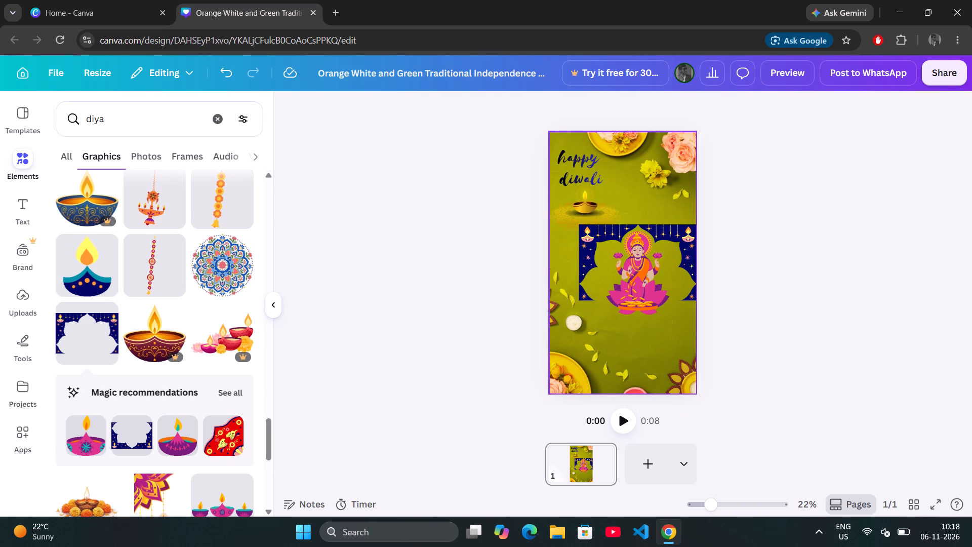
Shrink the goddess graphic to about 549 by 549 so it fits the navy frame's height.
{"action": "left_click", "coordinate": [681, 309]}
{"action": "left_click", "coordinate": [674, 309]}
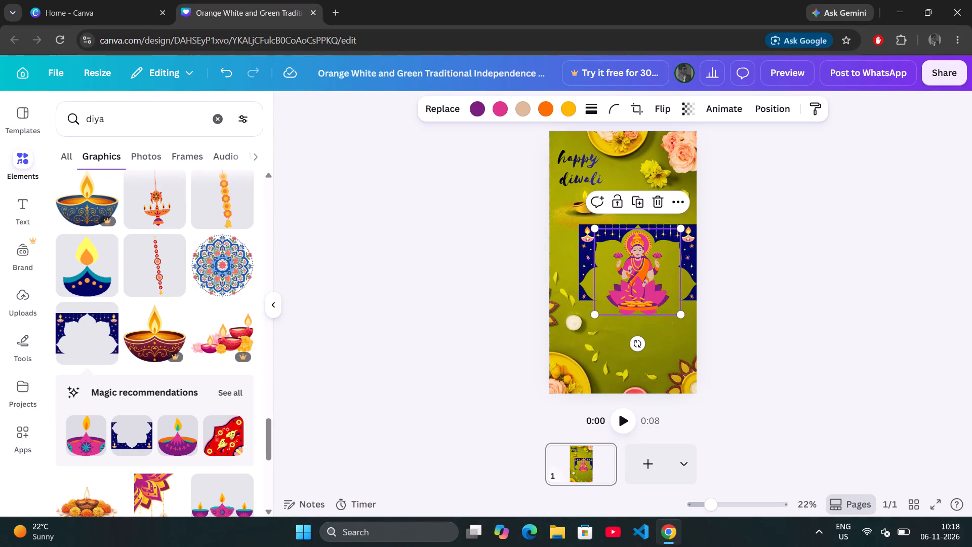
{"action": "left_click_drag", "start_coordinate": [682, 316], "coordinate": [680, 311]}
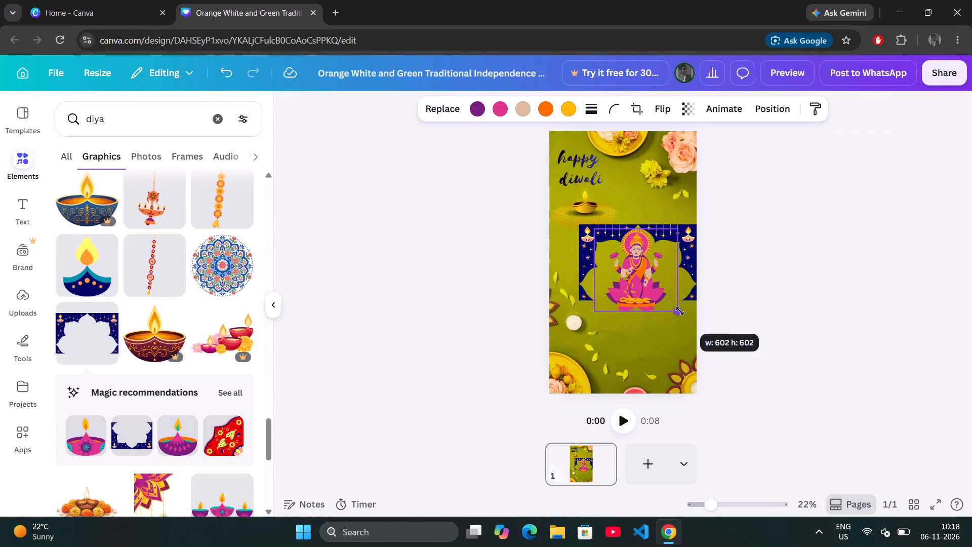
{"action": "left_click_drag", "start_coordinate": [680, 311], "coordinate": [678, 298]}
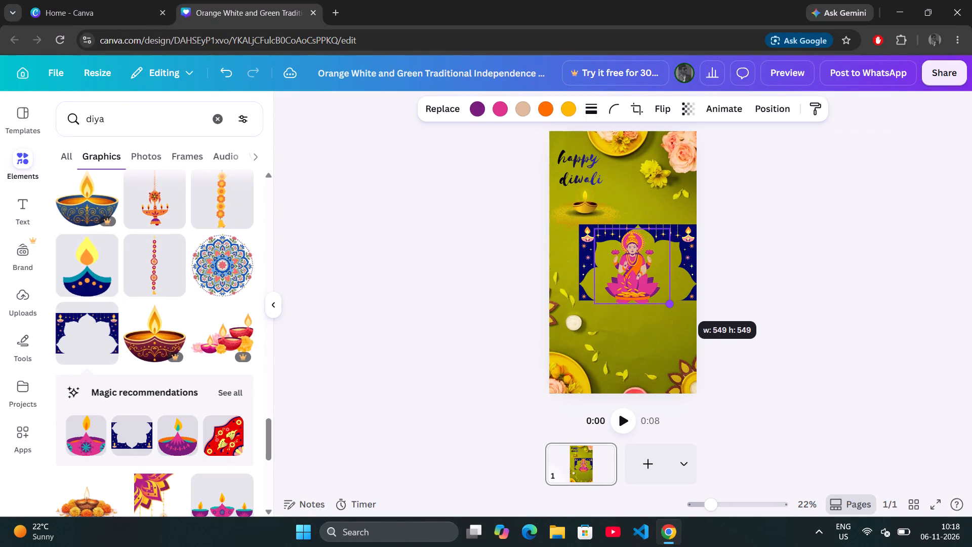
Reposition the resized goddess graphic to the horizontal centre of the navy frame's opening, slightly overlapping its lower edge.
{"action": "left_click_drag", "start_coordinate": [628, 276], "coordinate": [636, 276]}
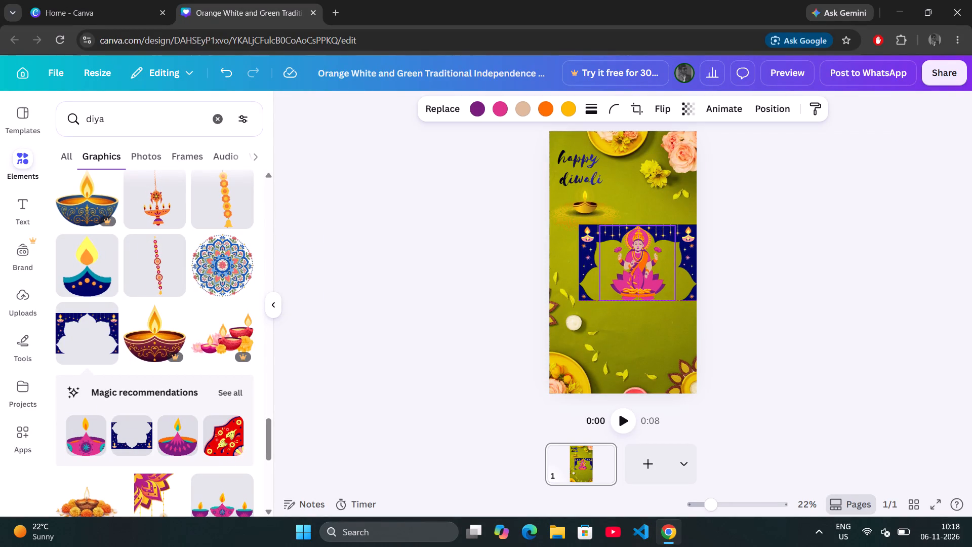
{"action": "left_click_drag", "start_coordinate": [636, 276], "coordinate": [635, 277]}
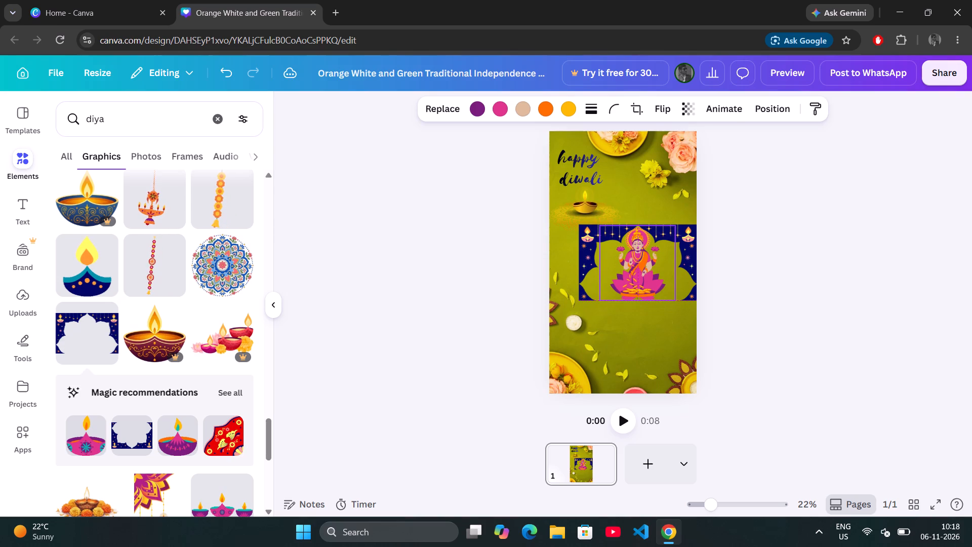
{"action": "left_click_drag", "start_coordinate": [635, 277], "coordinate": [636, 277]}
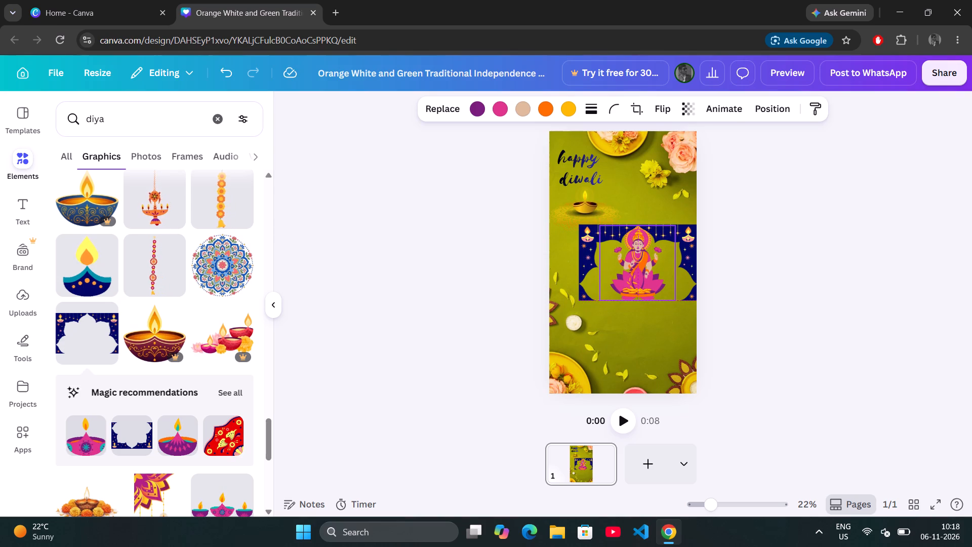
{"action": "left_click_drag", "start_coordinate": [636, 277], "coordinate": [636, 278]}
{"action": "left_click", "coordinate": [662, 327]}
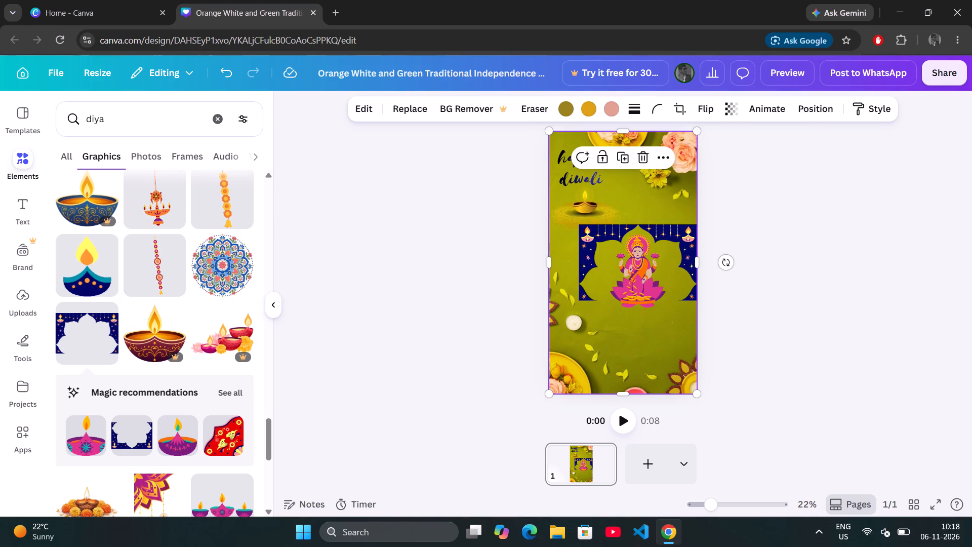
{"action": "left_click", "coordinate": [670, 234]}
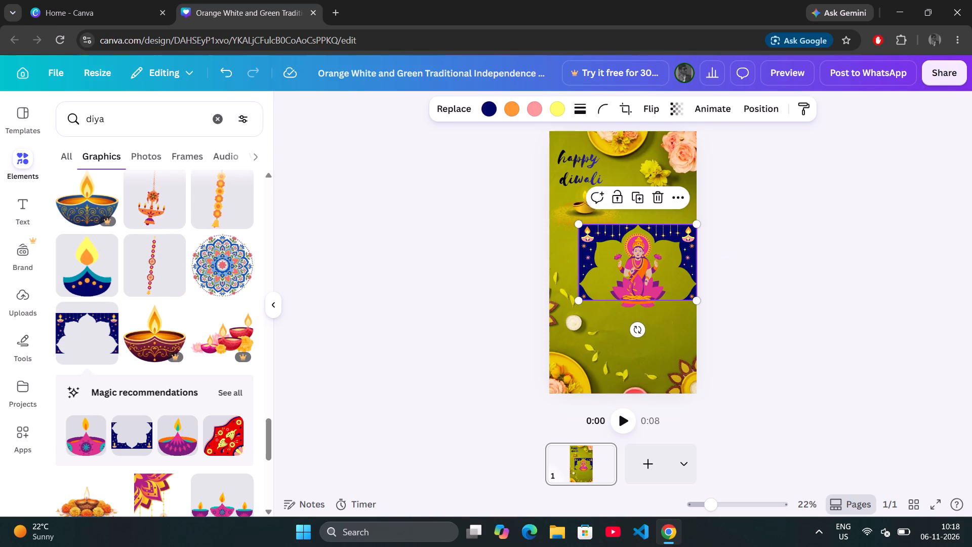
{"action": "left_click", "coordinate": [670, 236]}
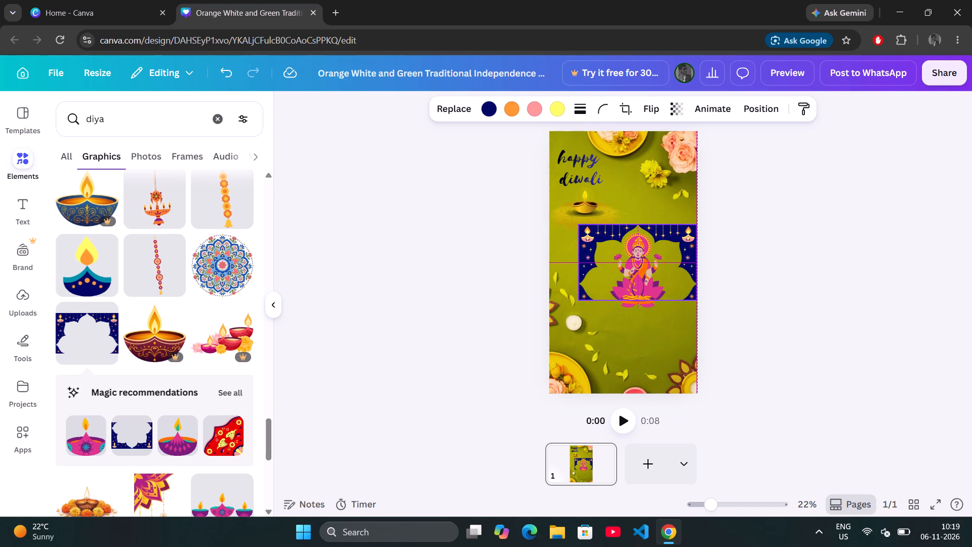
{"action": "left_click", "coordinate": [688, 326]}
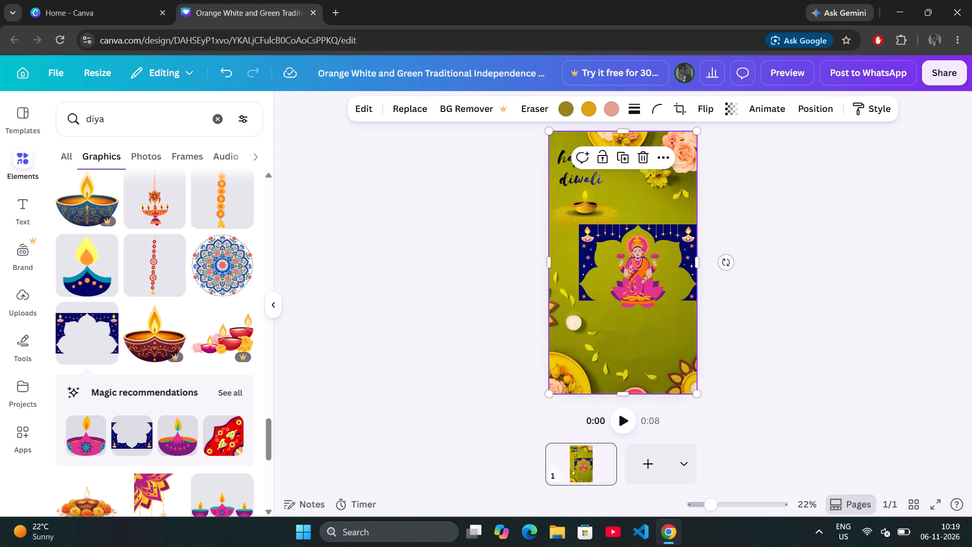
Add the matching navy frame with bottom-corner diyas from the magic recommendations and place it directly below the first frame.
{"action": "scroll", "coordinate": [144, 326], "scroll_direction": "down", "scroll_amount": 1}
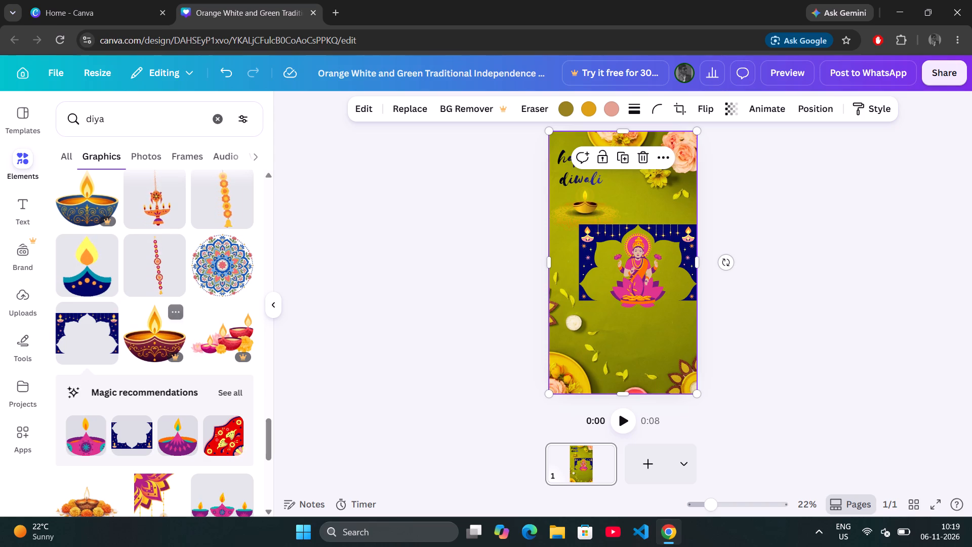
{"action": "scroll", "coordinate": [144, 326], "scroll_direction": "down", "scroll_amount": 1}
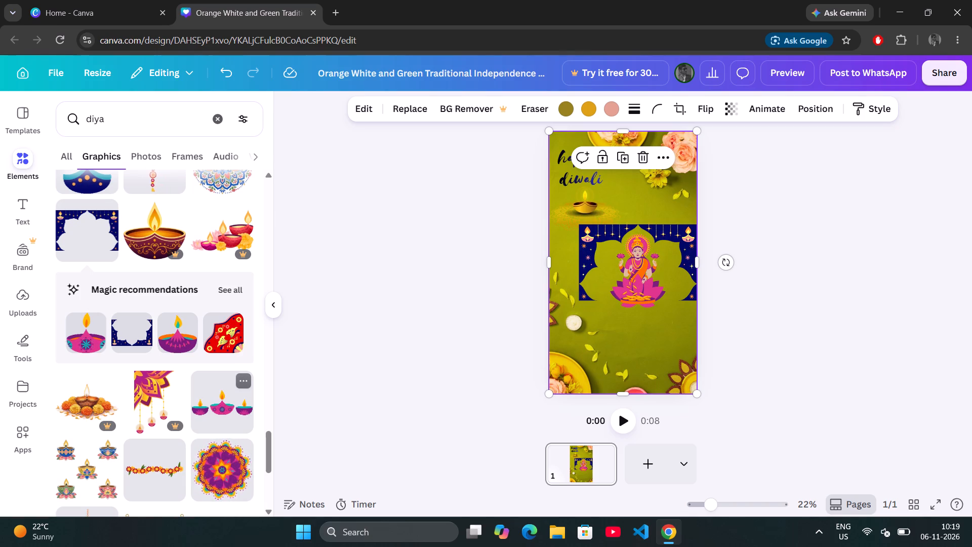
{"action": "left_click", "coordinate": [128, 319]}
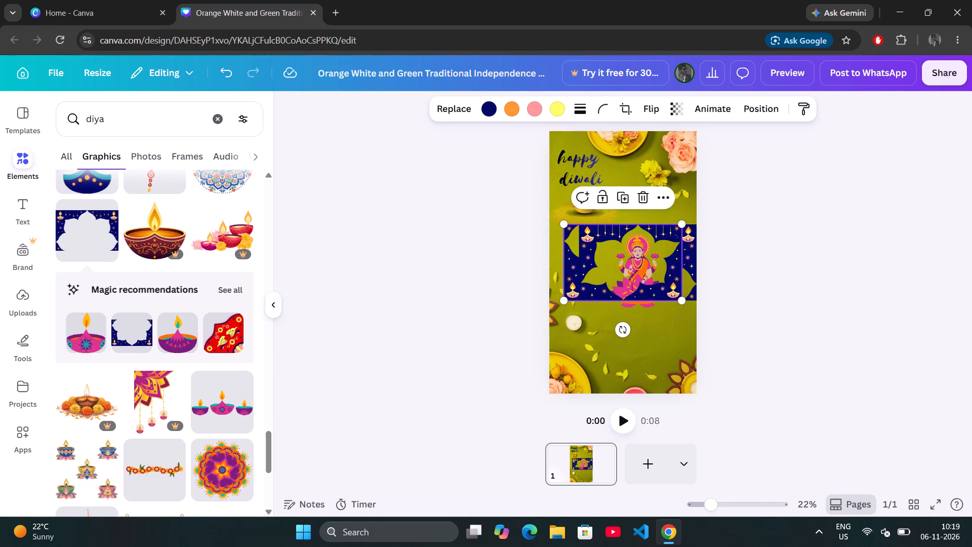
{"action": "left_click_drag", "start_coordinate": [577, 277], "coordinate": [594, 355]}
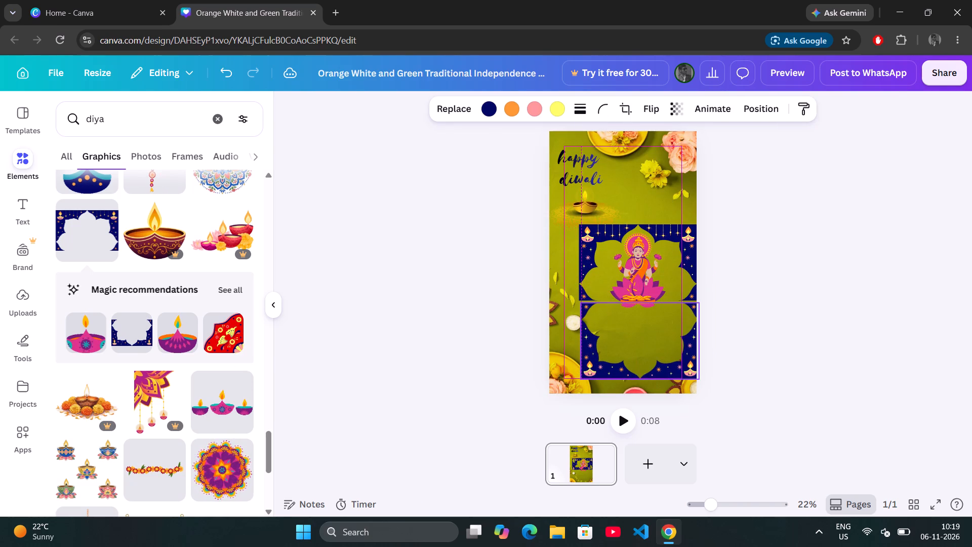
{"action": "left_click_drag", "start_coordinate": [594, 355], "coordinate": [594, 350]}
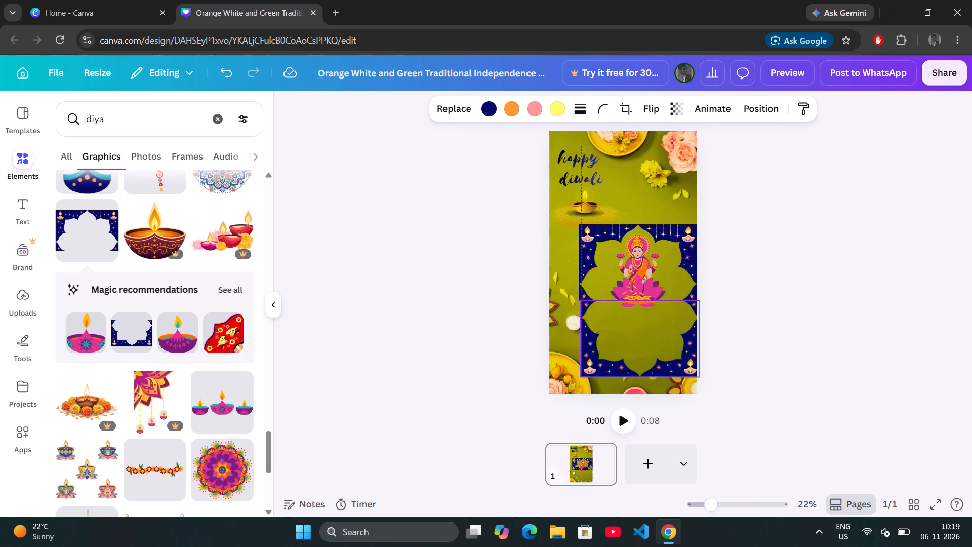
{"action": "left_click_drag", "start_coordinate": [594, 350], "coordinate": [593, 350]}
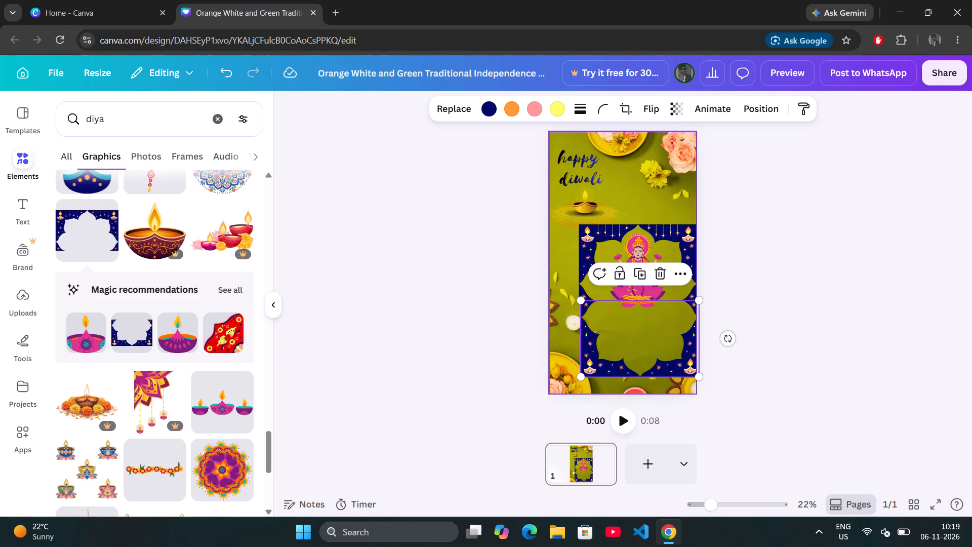
Nudge the lower navy frame slightly left so its sides line up with the upper frame.
{"action": "left_click", "coordinate": [555, 322]}
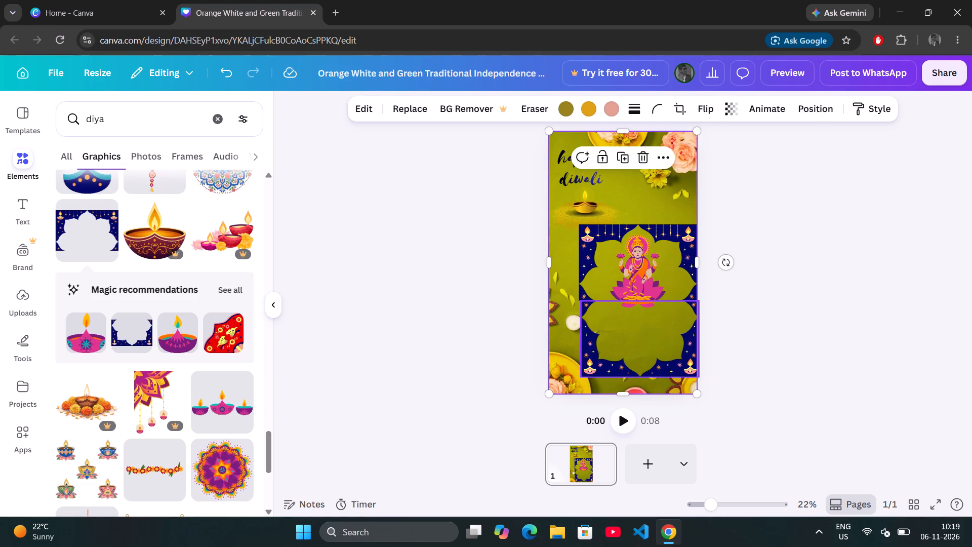
{"action": "left_click", "coordinate": [591, 320]}
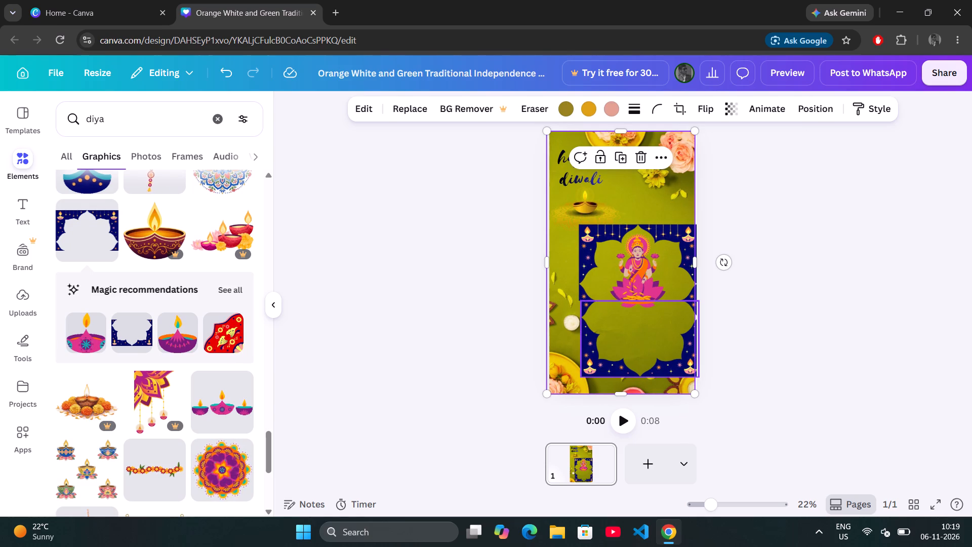
{"action": "left_click", "coordinate": [586, 343]}
{"action": "left_click", "coordinate": [586, 343]}
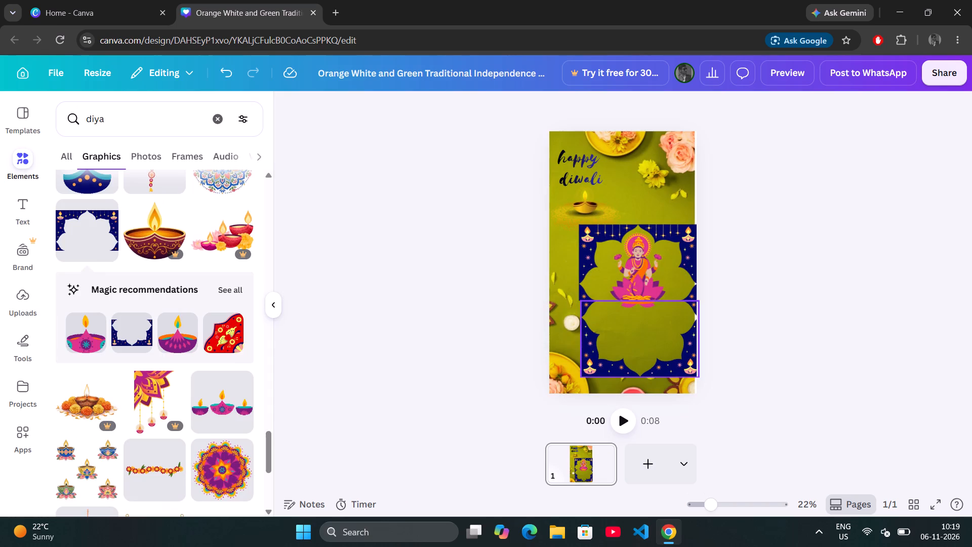
{"action": "left_click", "coordinate": [586, 343]}
{"action": "left_click", "coordinate": [586, 343]}
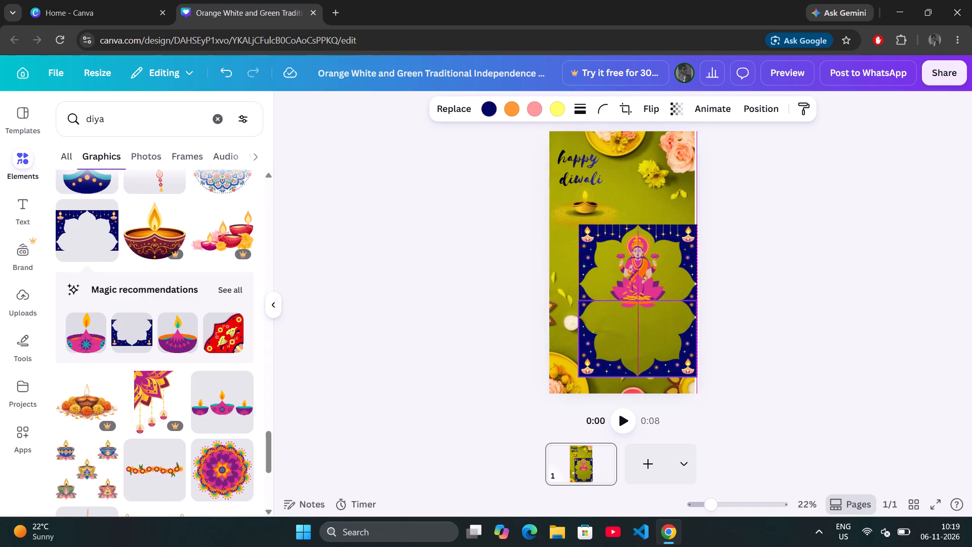
Pull the floral background photo's left side in to meet the page's left edge.
{"action": "left_click", "coordinate": [569, 294]}
{"action": "left_click_drag", "start_coordinate": [548, 267], "coordinate": [549, 267]}
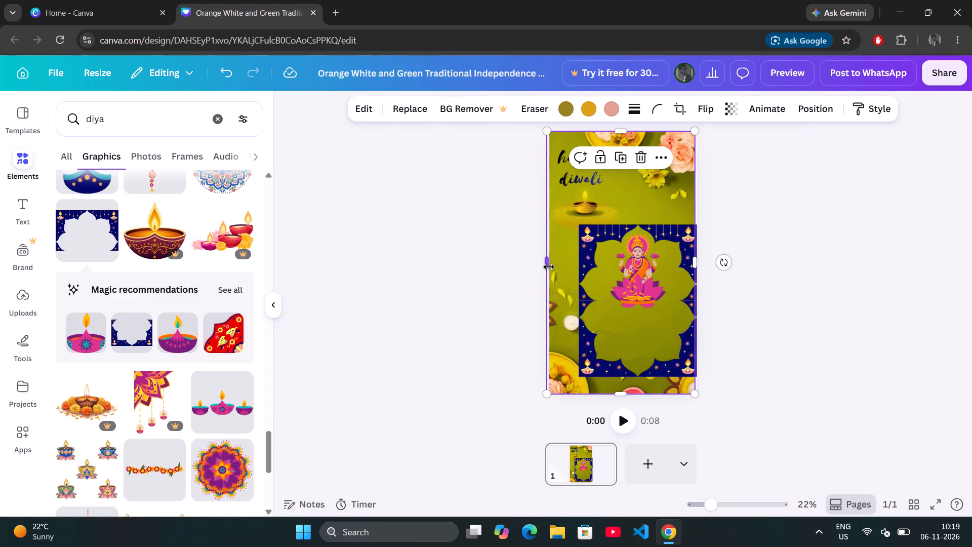
{"action": "left_click_drag", "start_coordinate": [549, 267], "coordinate": [552, 268]}
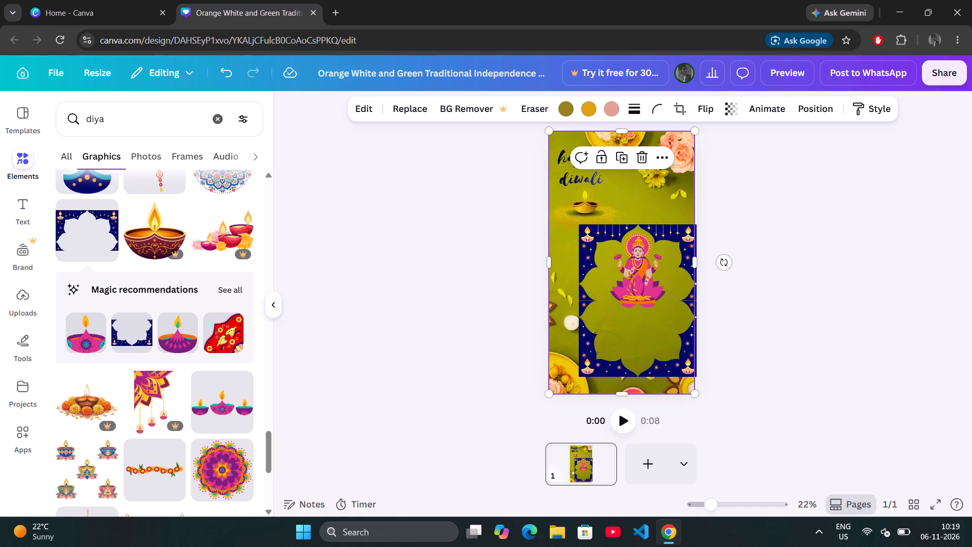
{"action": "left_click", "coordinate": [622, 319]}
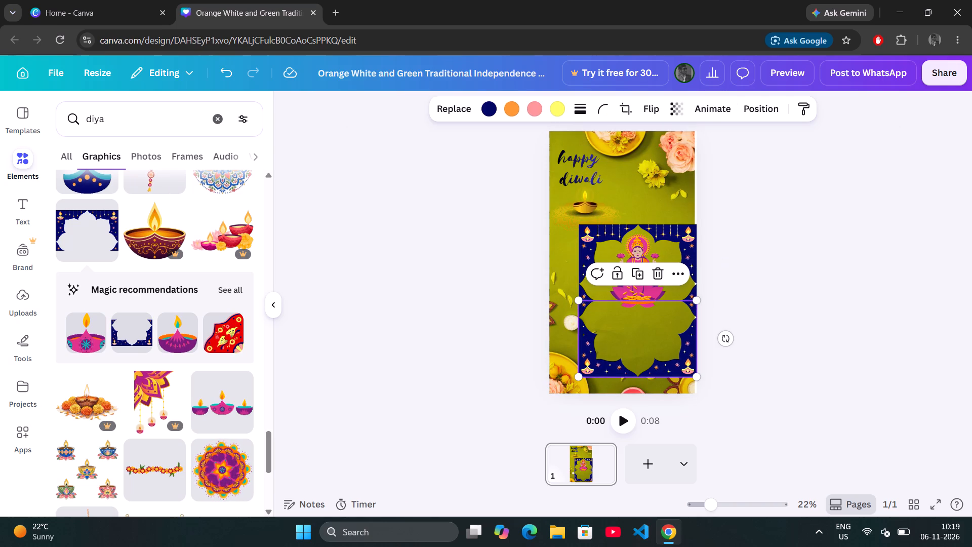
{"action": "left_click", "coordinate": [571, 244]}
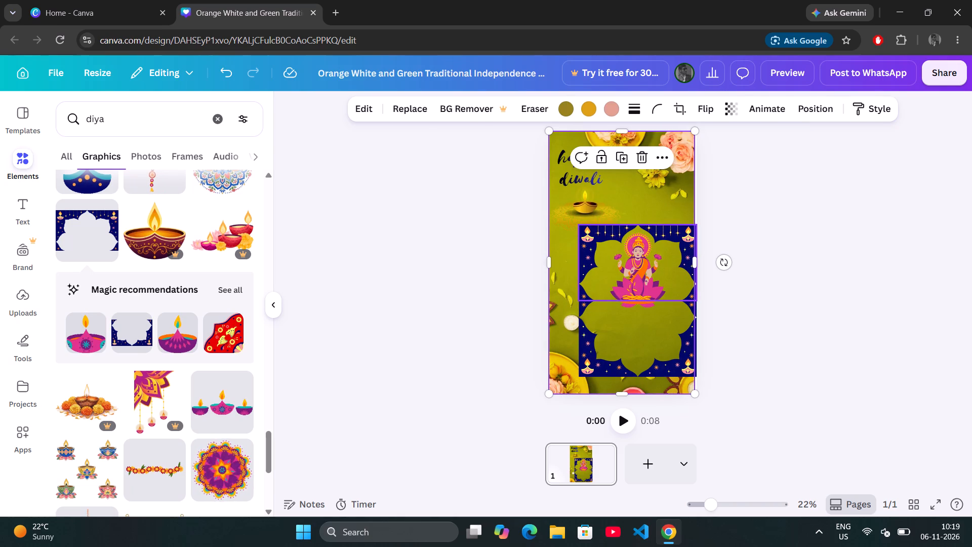
Shrink the upper navy frame proportionally so its right side meets the page's right edge.
{"action": "left_click", "coordinate": [637, 268]}
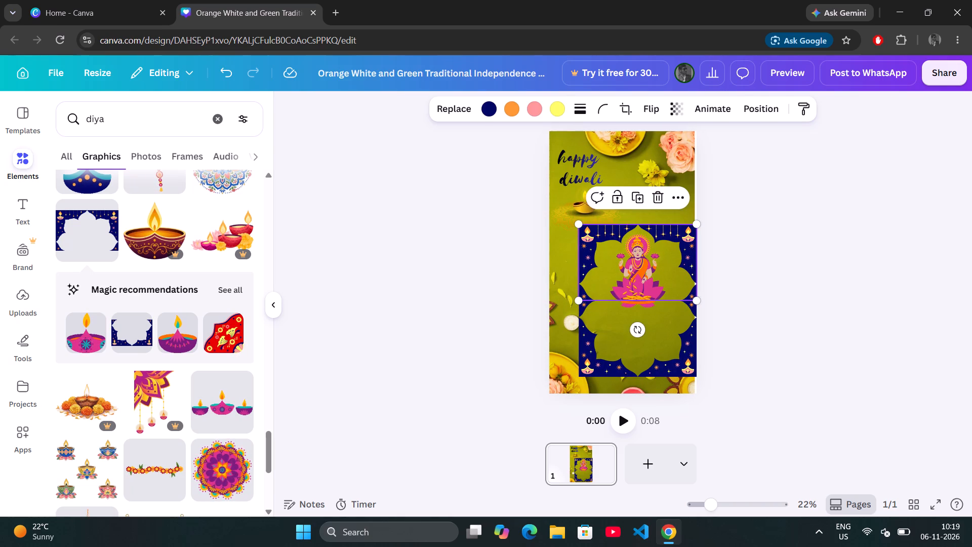
{"action": "left_click", "coordinate": [697, 303]}
{"action": "left_click_drag", "start_coordinate": [697, 303], "coordinate": [708, 336]}
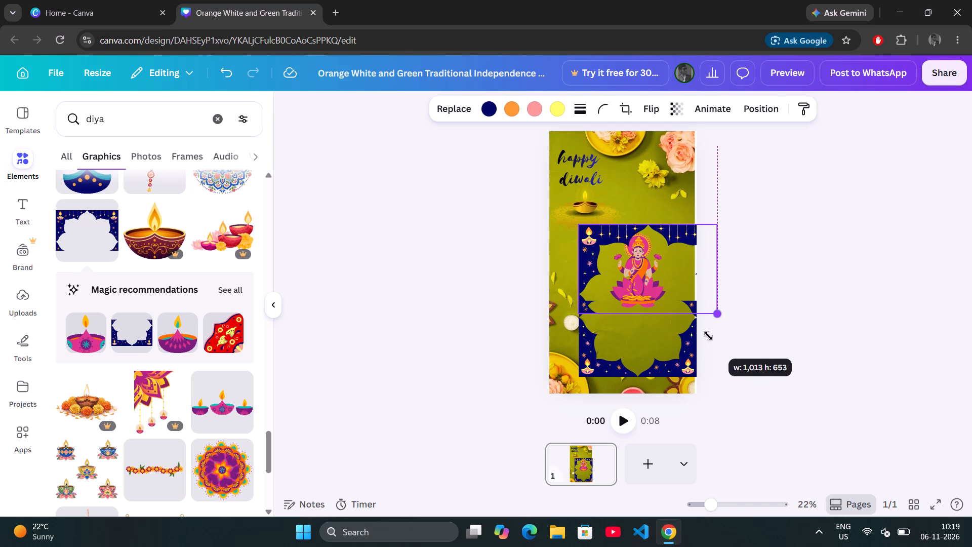
{"action": "left_click_drag", "start_coordinate": [708, 336], "coordinate": [689, 307]}
{"action": "left_click", "coordinate": [644, 386]}
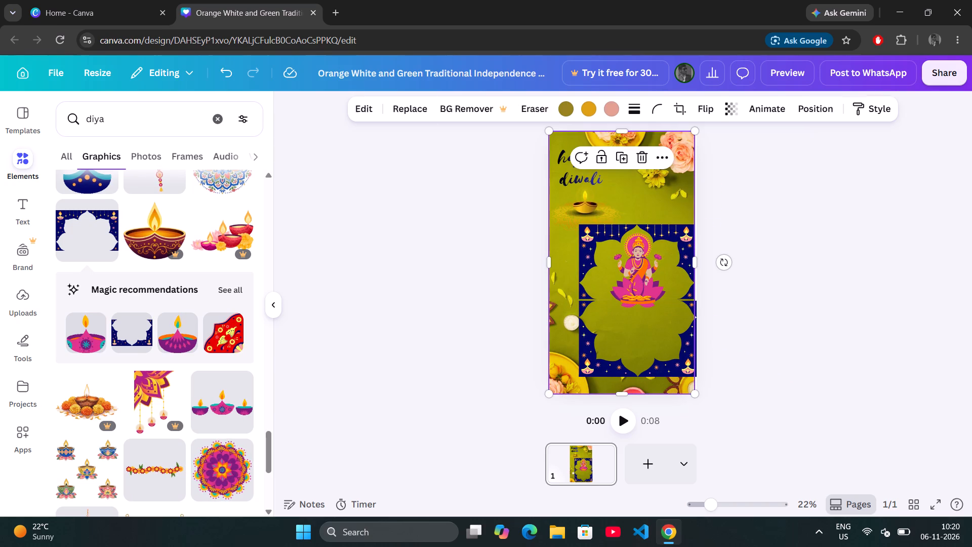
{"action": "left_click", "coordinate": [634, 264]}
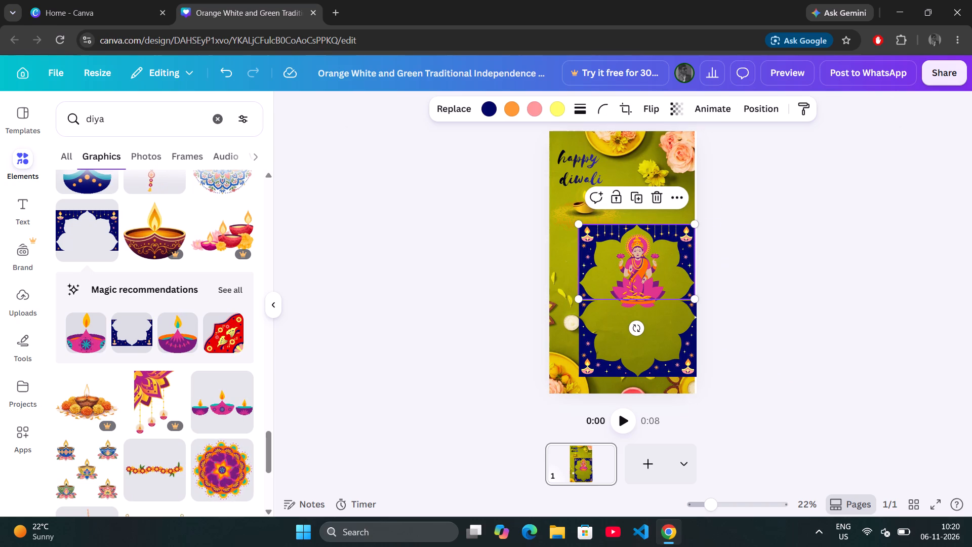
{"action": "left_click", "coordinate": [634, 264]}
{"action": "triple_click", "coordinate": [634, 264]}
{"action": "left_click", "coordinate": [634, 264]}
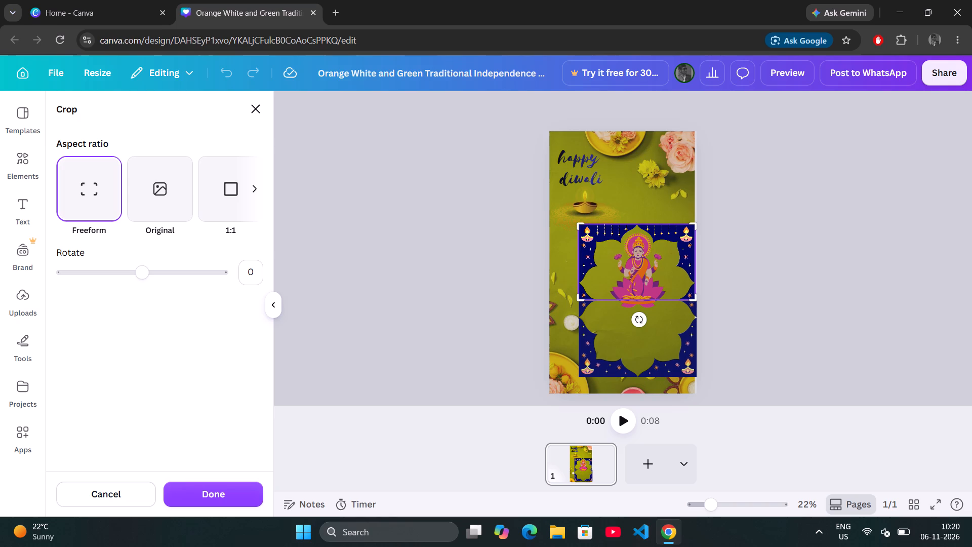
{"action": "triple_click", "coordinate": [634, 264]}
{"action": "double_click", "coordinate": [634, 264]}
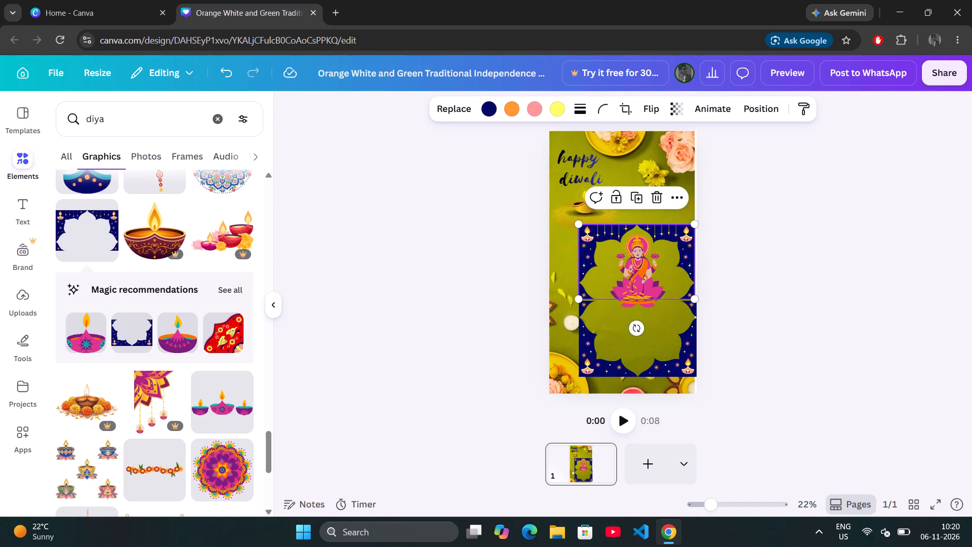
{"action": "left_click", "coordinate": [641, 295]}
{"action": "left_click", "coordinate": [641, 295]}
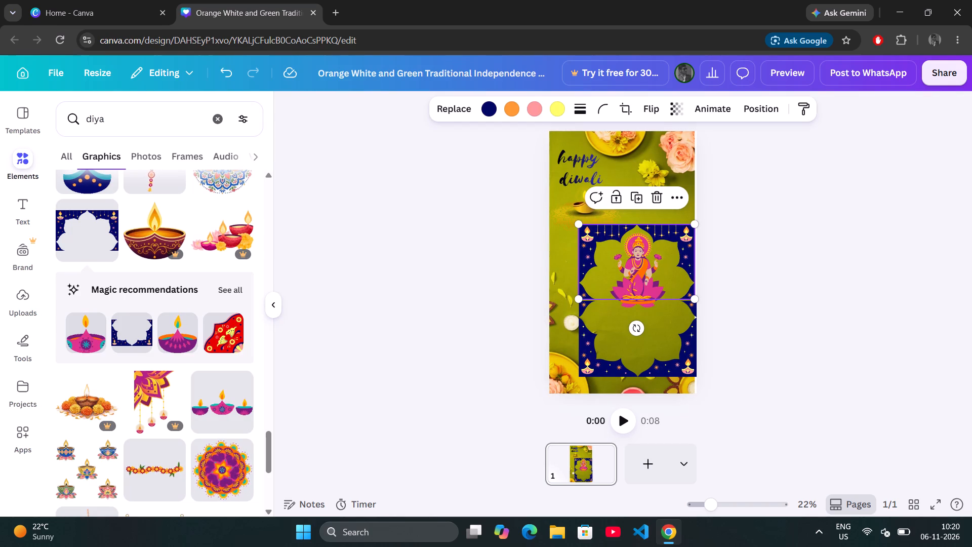
Move the upper navy frame aside to shift the goddess down into the lower frame's opening, and return the frame flush above the lower one.
{"action": "left_click_drag", "start_coordinate": [641, 268], "coordinate": [605, 218]}
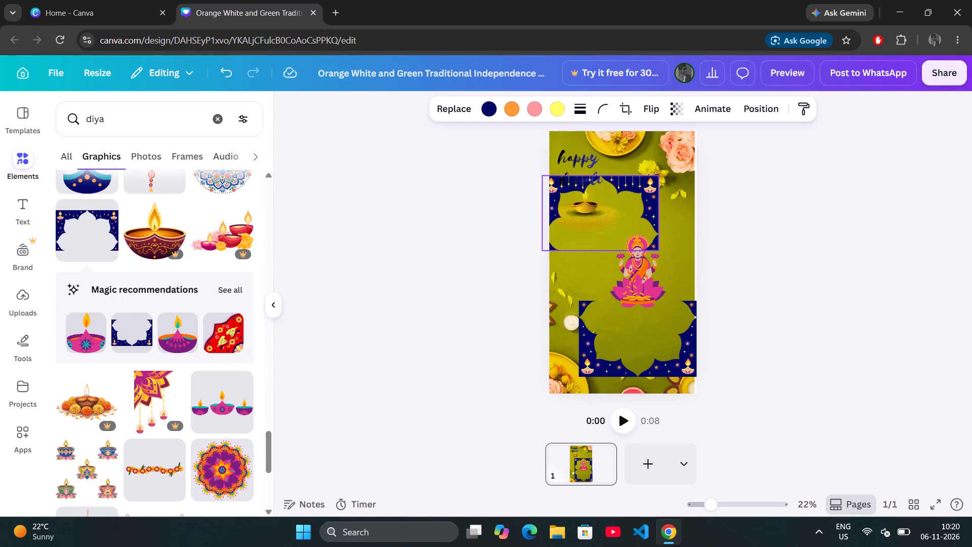
{"action": "double_click", "coordinate": [629, 282]}
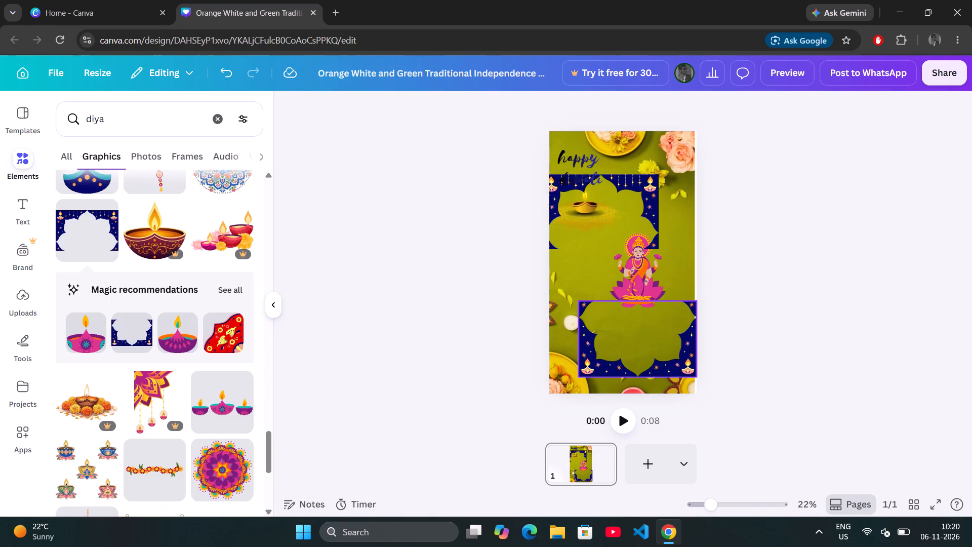
{"action": "left_click_drag", "start_coordinate": [639, 264], "coordinate": [642, 311]}
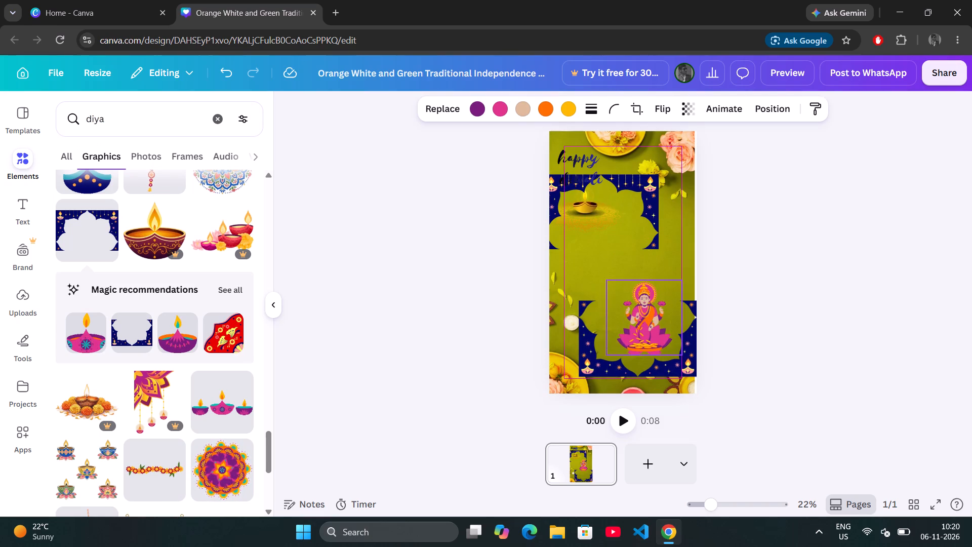
{"action": "left_click_drag", "start_coordinate": [642, 311], "coordinate": [638, 307]}
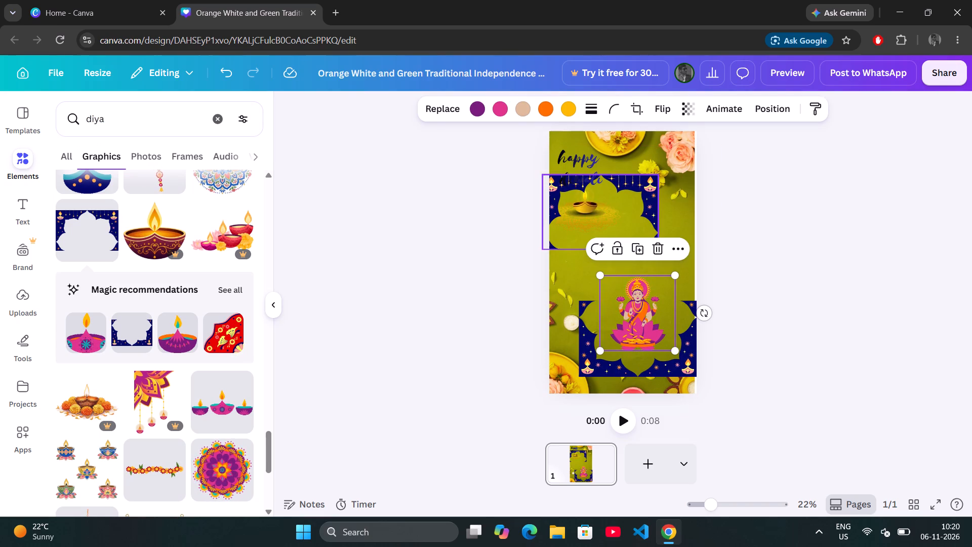
{"action": "left_click_drag", "start_coordinate": [623, 216], "coordinate": [658, 265]}
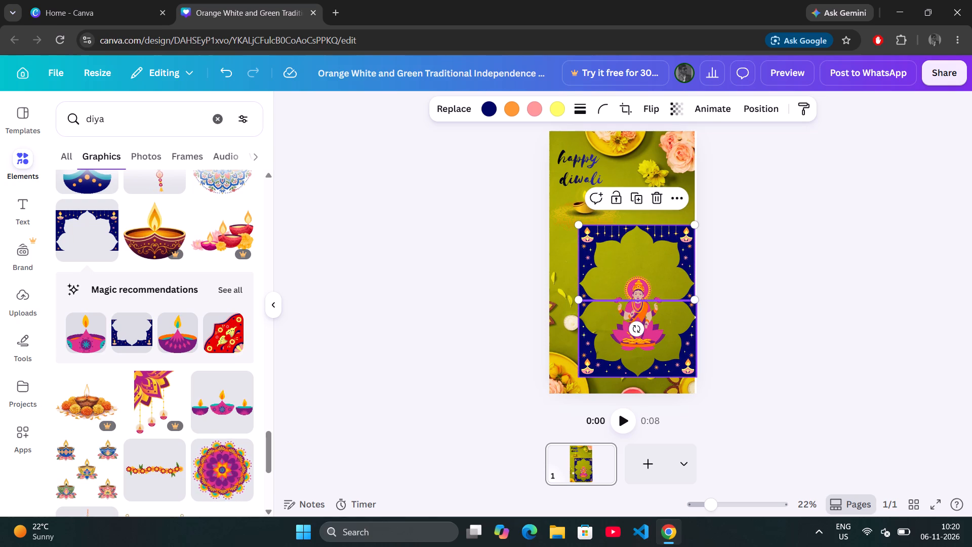
{"action": "left_click", "coordinate": [612, 353]}
{"action": "left_click", "coordinate": [622, 172]}
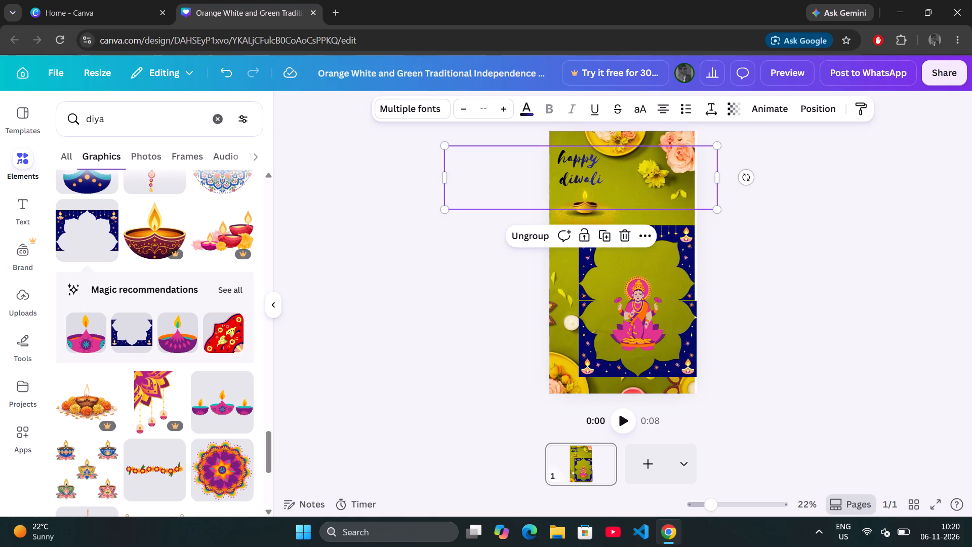
{"action": "left_click", "coordinate": [421, 309]}
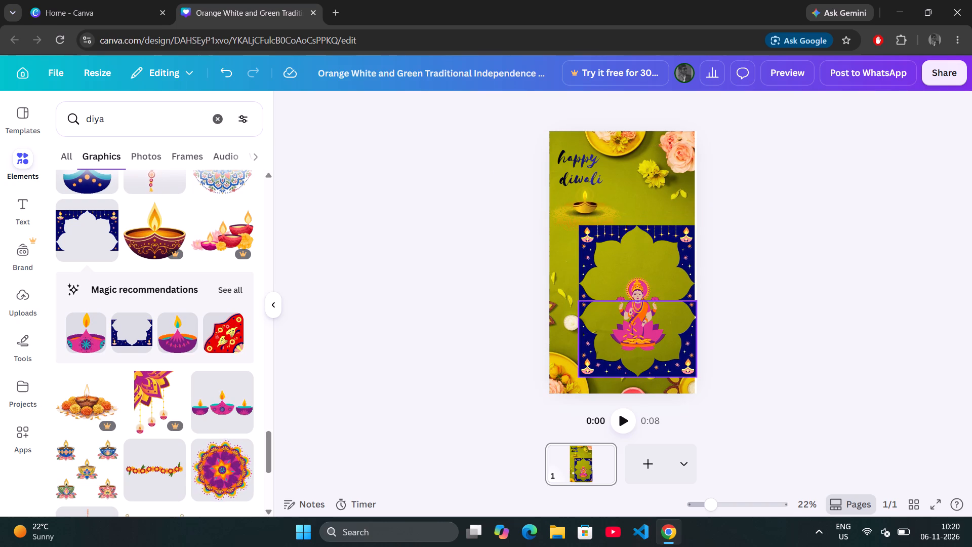
Resize the lower navy frame to about 848 by 547 so it matches the upper frame and ends at the page's right edge.
{"action": "left_click", "coordinate": [679, 362]}
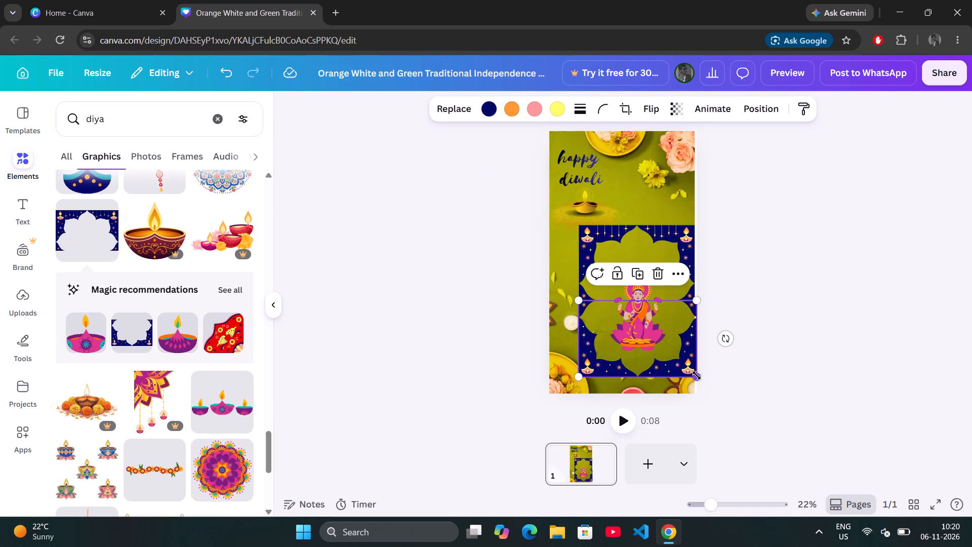
{"action": "left_click", "coordinate": [696, 372]}
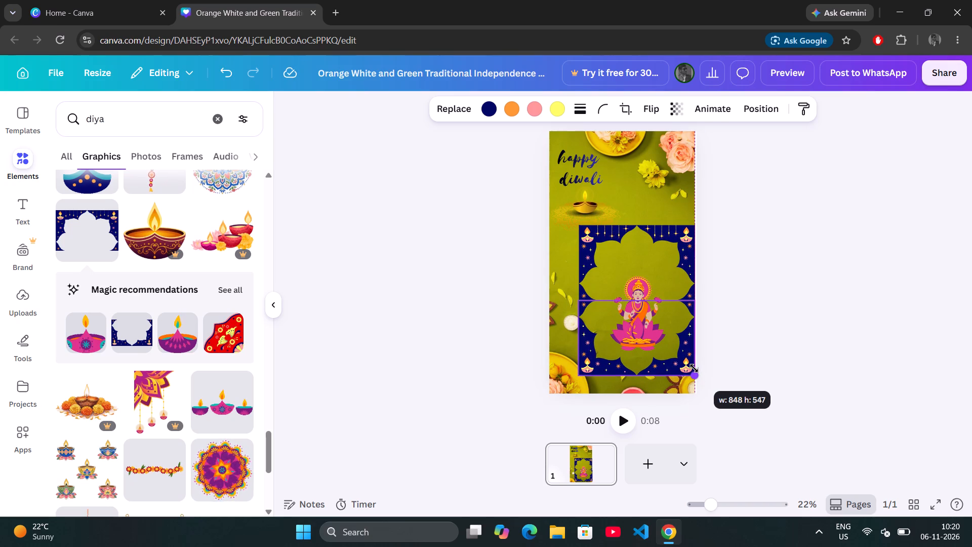
{"action": "left_click", "coordinate": [493, 284]}
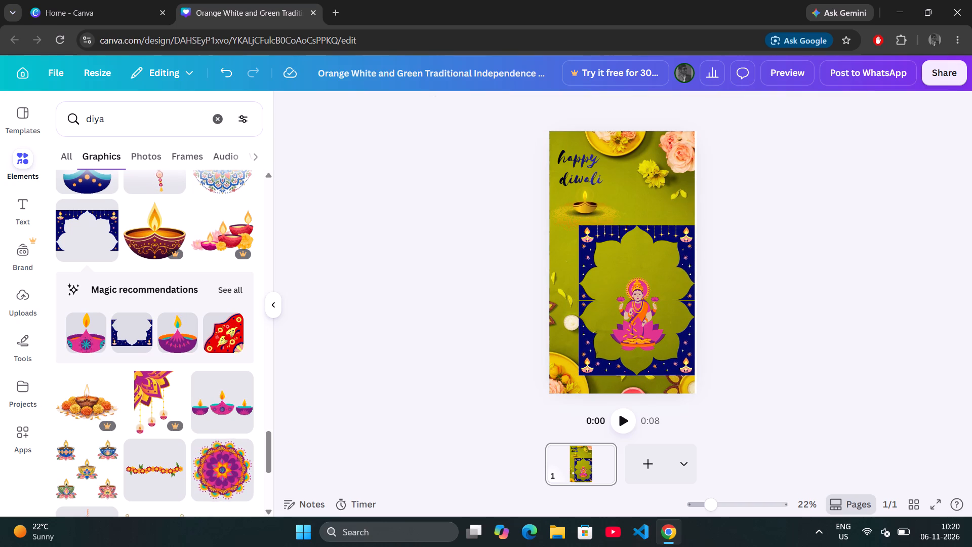
Slide the lower navy frame down out of the way and raise the goddess graphic into the upper frame's opening.
{"action": "left_click_drag", "start_coordinate": [635, 314], "coordinate": [633, 300]}
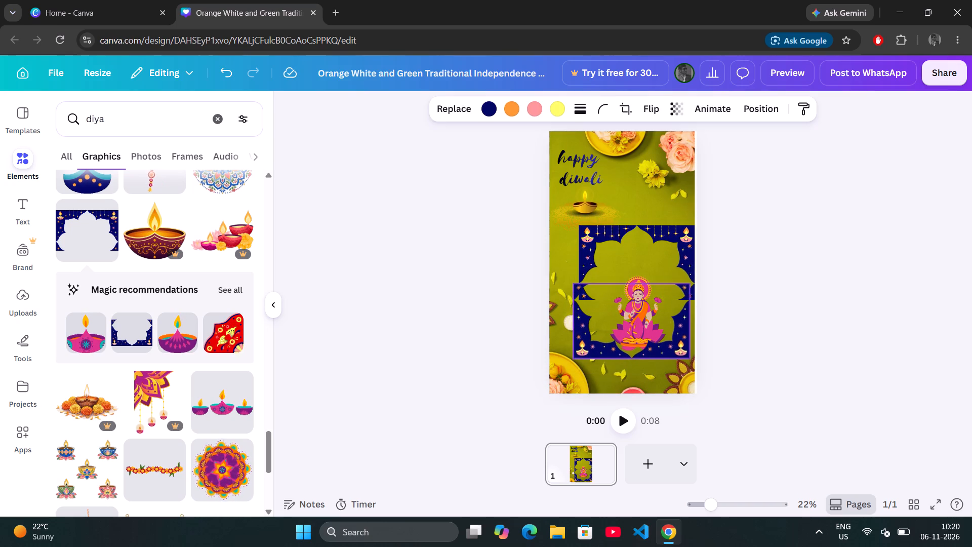
{"action": "left_click_drag", "start_coordinate": [633, 300], "coordinate": [635, 340]}
{"action": "left_click", "coordinate": [635, 340]}
{"action": "left_click_drag", "start_coordinate": [636, 308], "coordinate": [636, 306]}
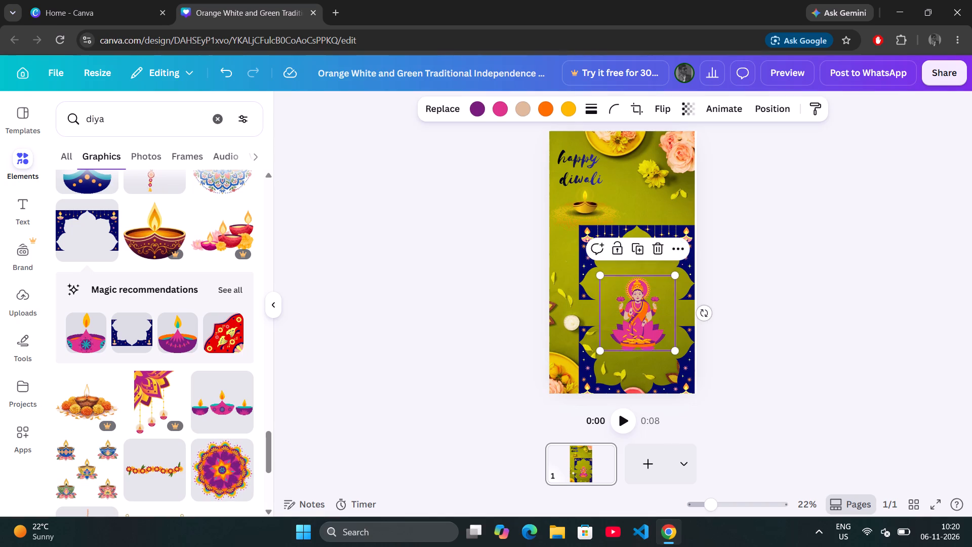
{"action": "left_click_drag", "start_coordinate": [636, 306], "coordinate": [633, 274]}
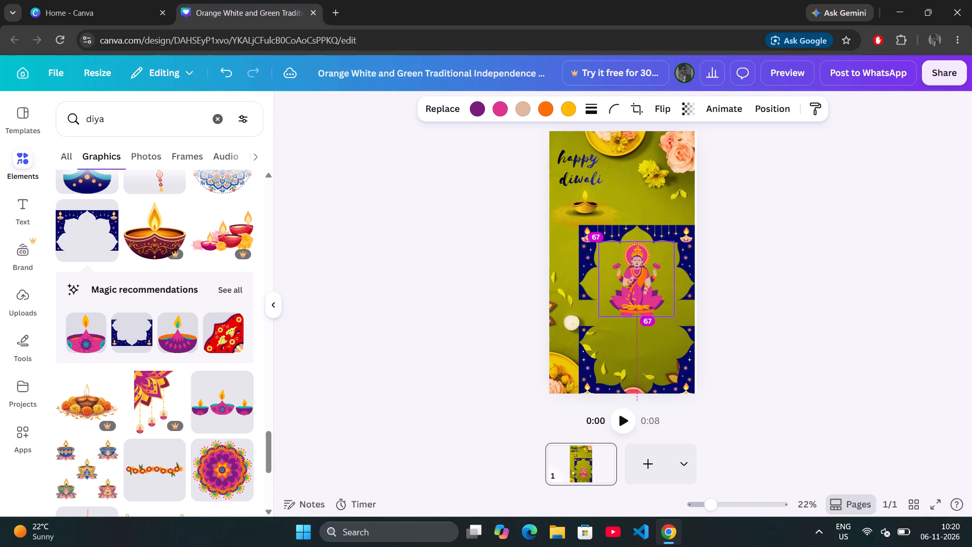
{"action": "left_click_drag", "start_coordinate": [633, 274], "coordinate": [630, 274]}
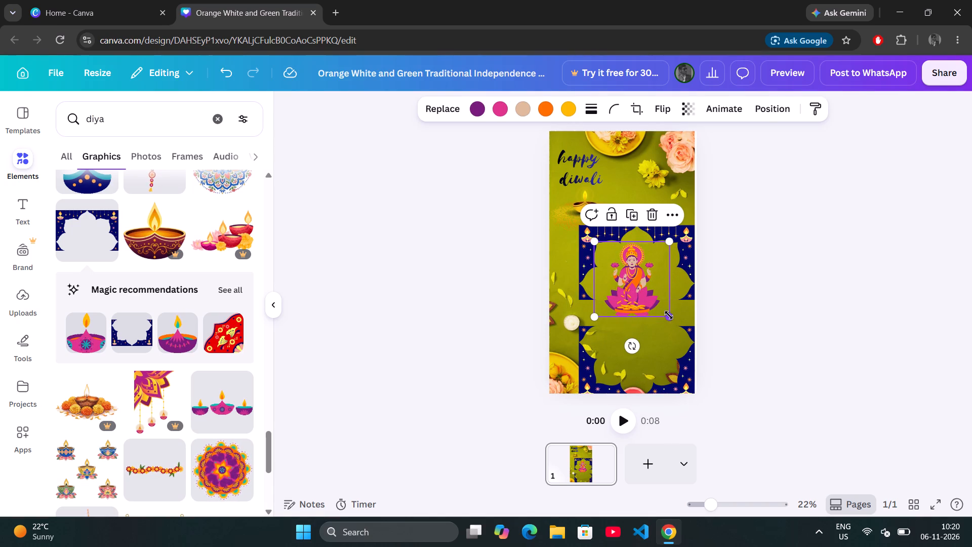
Enlarge the goddess graphic to nearly the frame's width and recentre it horizontally in the navy frame's opening.
{"action": "left_click_drag", "start_coordinate": [669, 315], "coordinate": [686, 343]}
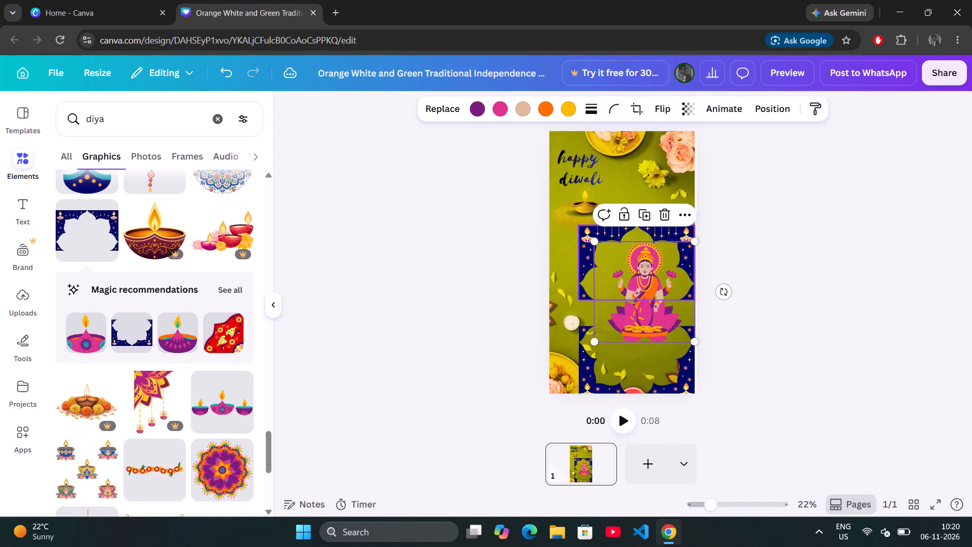
{"action": "left_click_drag", "start_coordinate": [652, 283], "coordinate": [643, 284]}
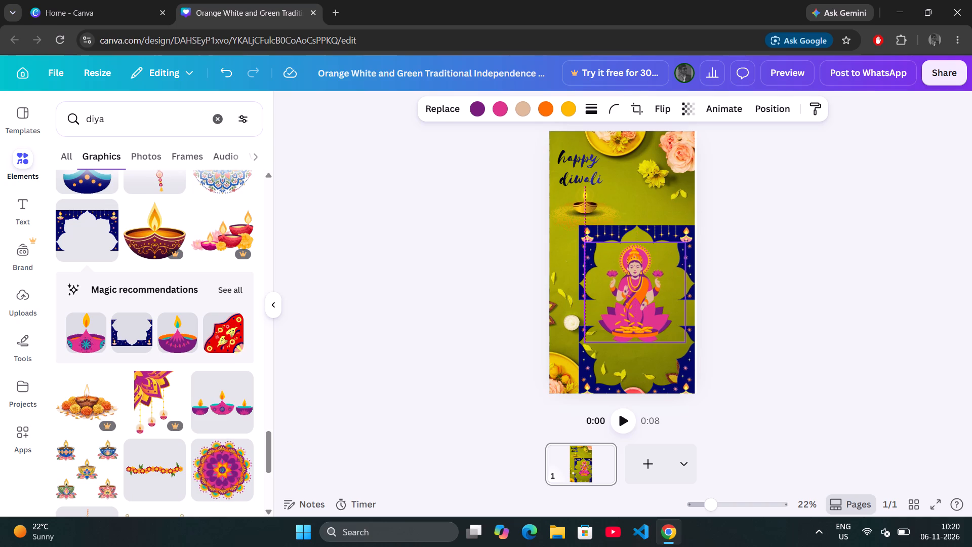
{"action": "left_click_drag", "start_coordinate": [643, 284], "coordinate": [641, 286]}
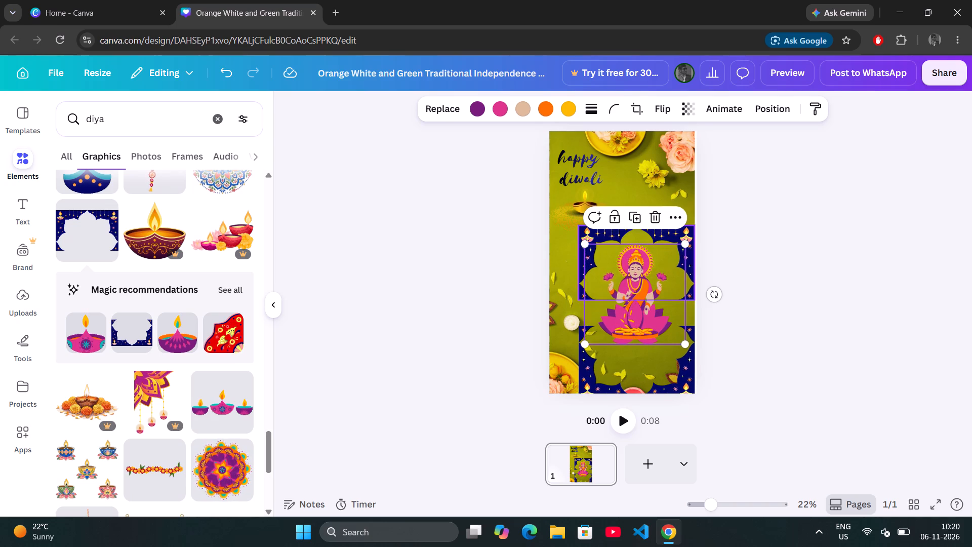
Move the lower navy frame back up directly beneath the upper one so the two form one closed border around the goddess.
{"action": "left_click_drag", "start_coordinate": [615, 377], "coordinate": [616, 359]}
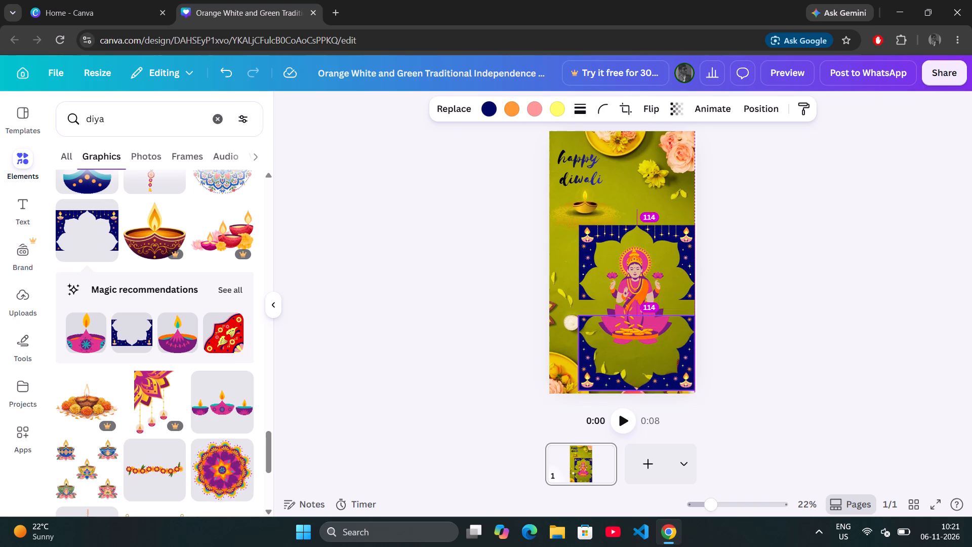
{"action": "left_click_drag", "start_coordinate": [616, 359], "coordinate": [615, 352]}
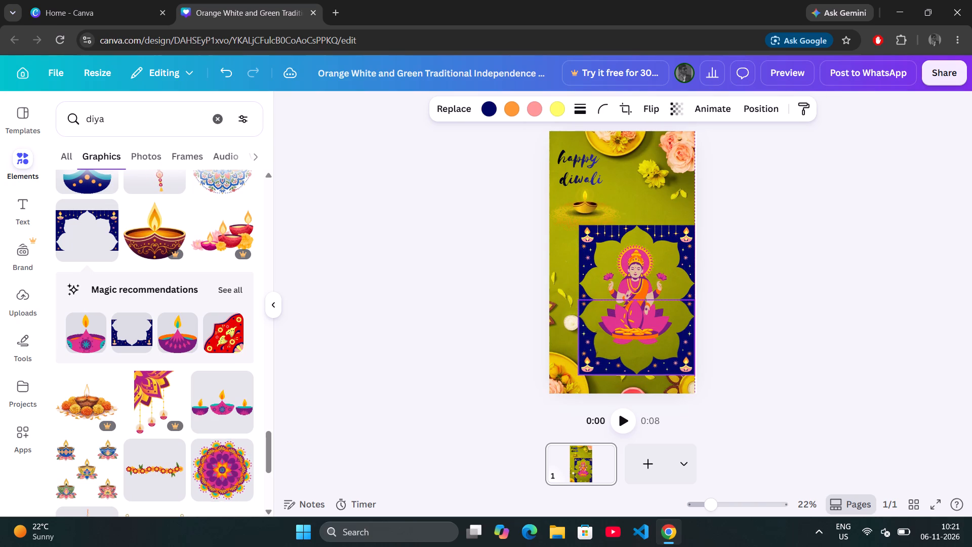
{"action": "left_click_drag", "start_coordinate": [615, 352], "coordinate": [616, 352]}
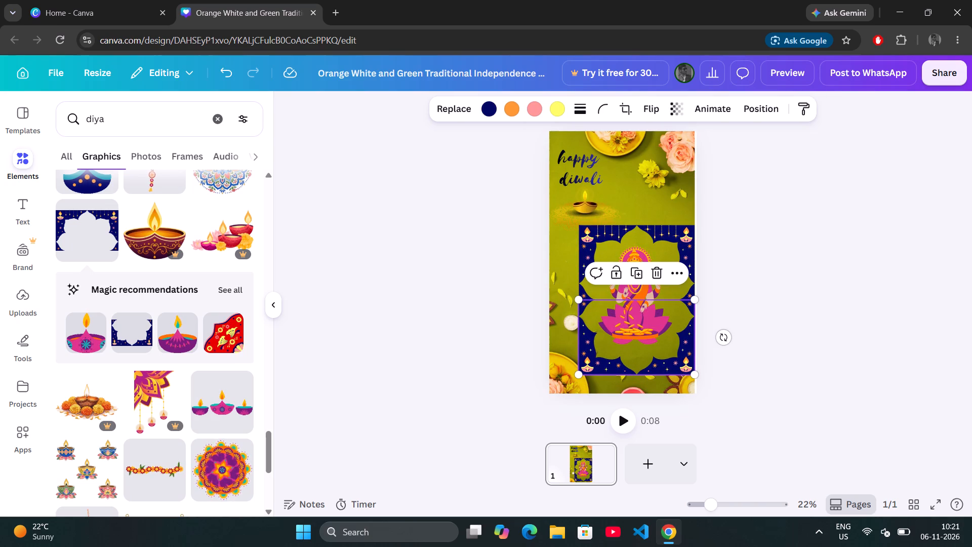
{"action": "left_click", "coordinate": [502, 310]}
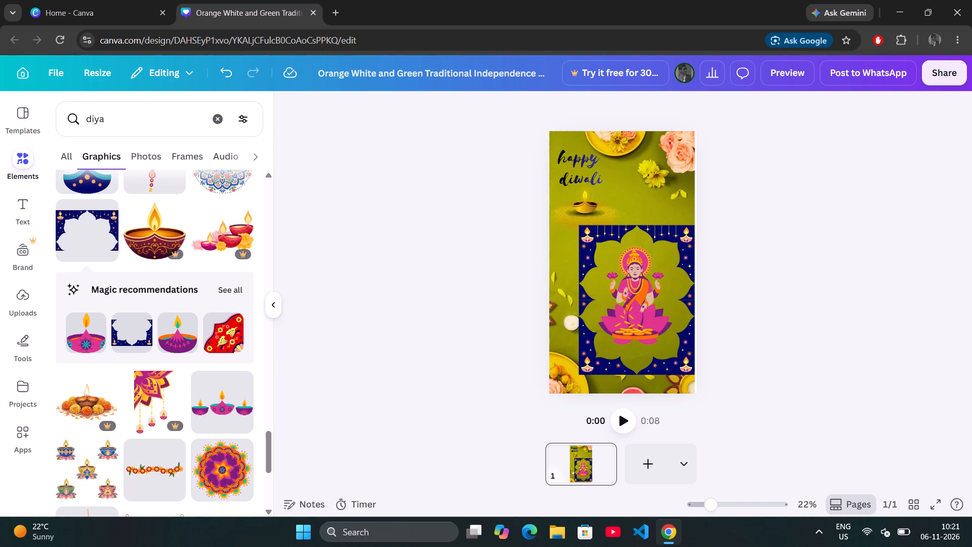
Add the open blue sweets box graphic from the diya graphics results to the page.
{"action": "scroll", "coordinate": [186, 236], "scroll_direction": "down", "scroll_amount": 3}
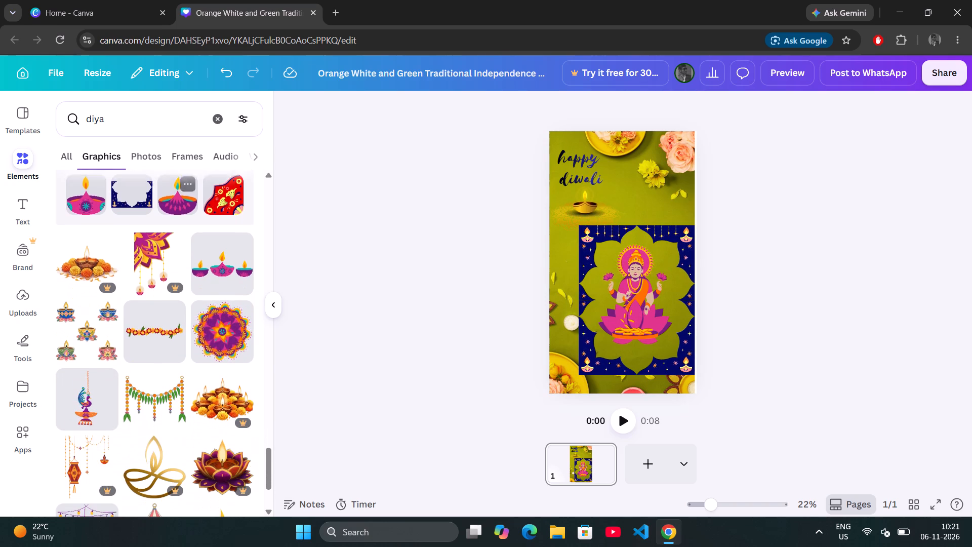
{"action": "scroll", "coordinate": [186, 236], "scroll_direction": "down", "scroll_amount": 2}
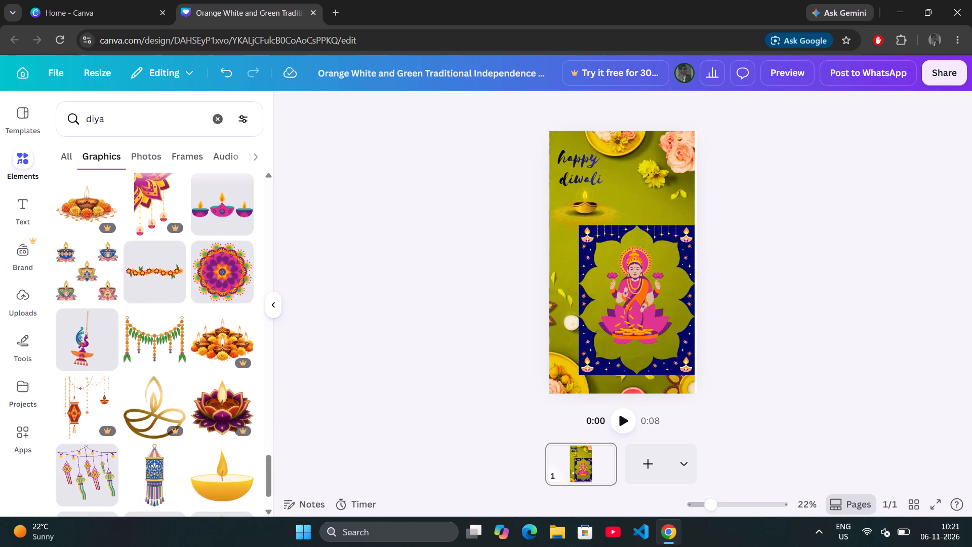
{"action": "scroll", "coordinate": [186, 236], "scroll_direction": "down", "scroll_amount": 2}
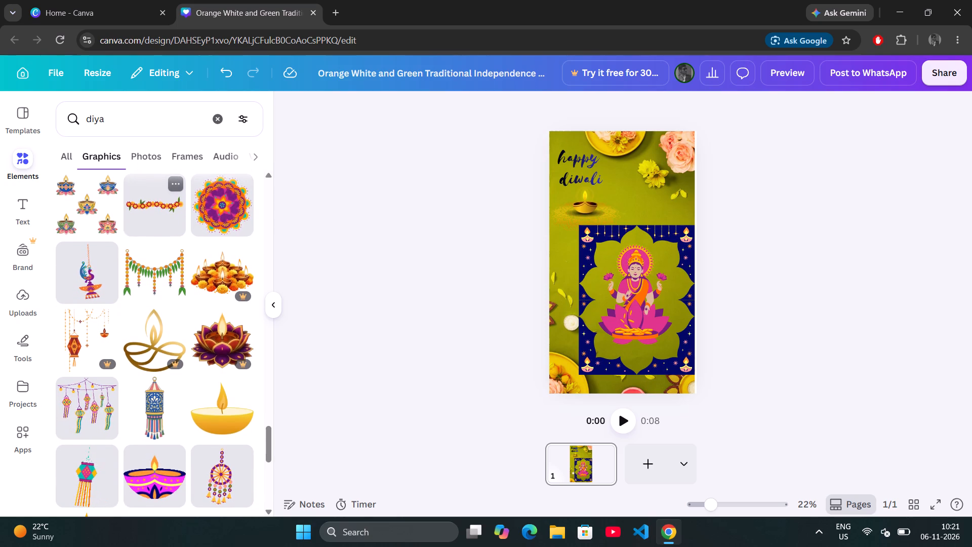
{"action": "scroll", "coordinate": [186, 236], "scroll_direction": "down", "scroll_amount": 3}
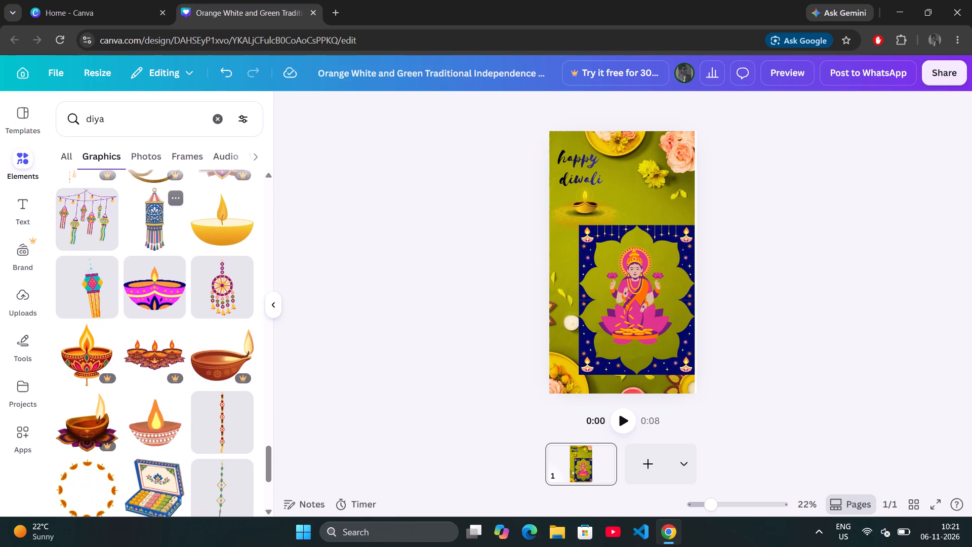
{"action": "scroll", "coordinate": [186, 236], "scroll_direction": "down", "scroll_amount": 2}
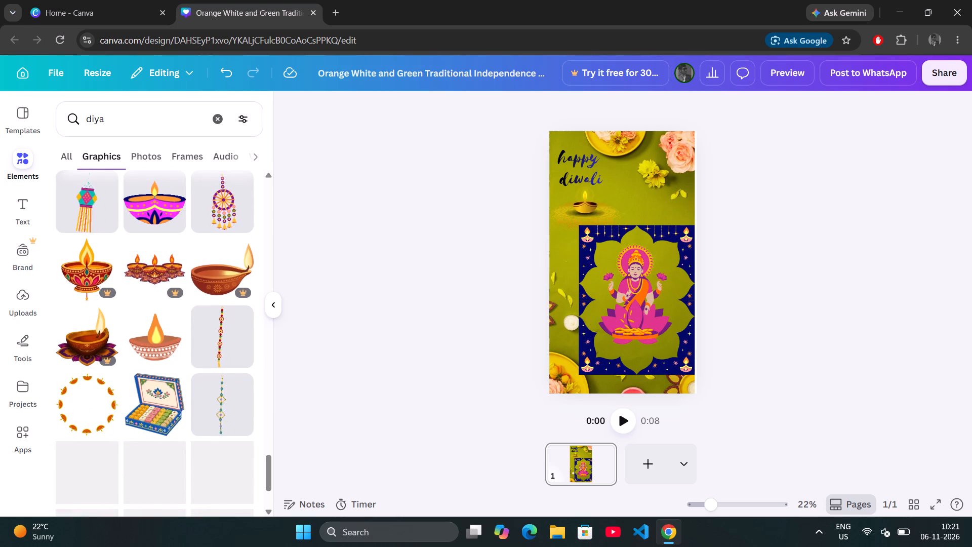
{"action": "scroll", "coordinate": [186, 236], "scroll_direction": "down", "scroll_amount": 1}
{"action": "left_click", "coordinate": [164, 387]}
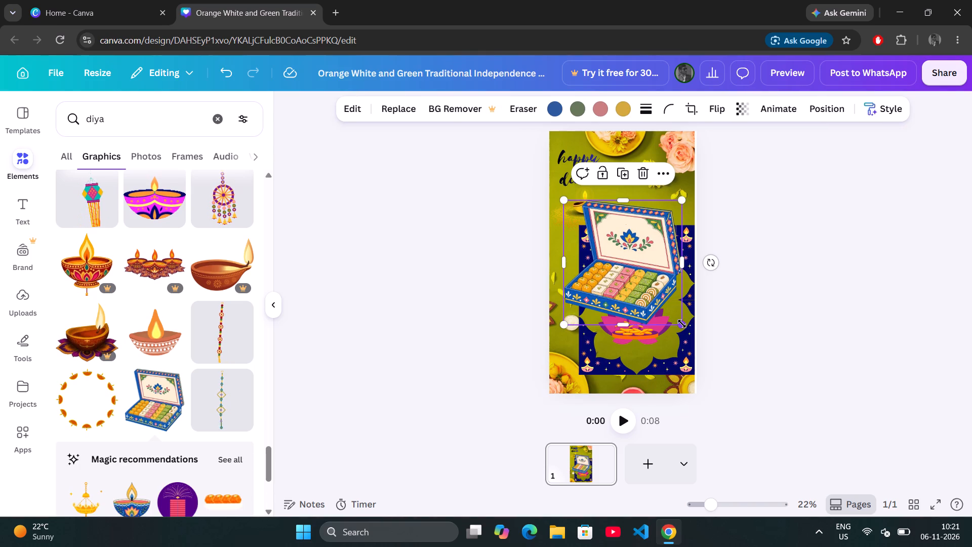
Shrink the sweets box to a small accent, roughly the size of the golden diya.
{"action": "left_click_drag", "start_coordinate": [682, 324], "coordinate": [619, 210]}
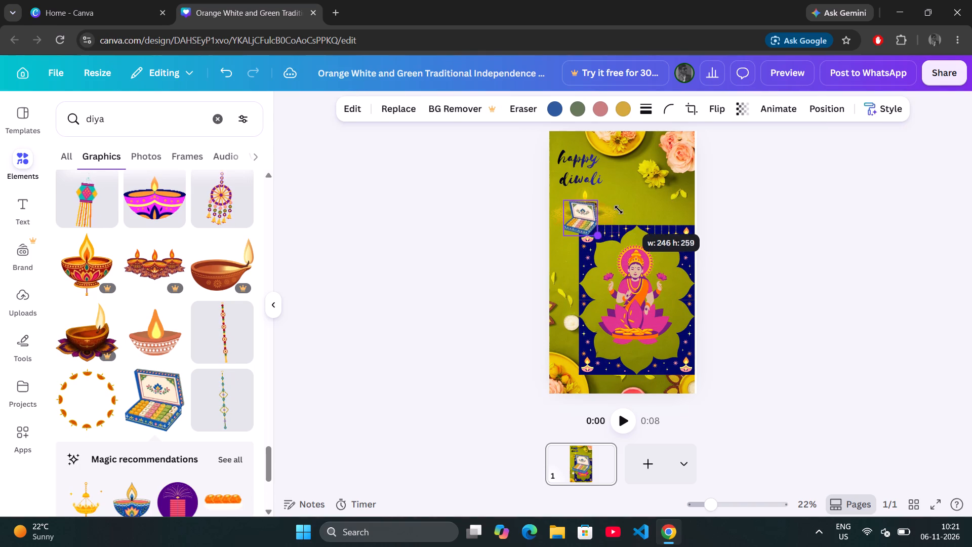
{"action": "left_click_drag", "start_coordinate": [619, 210], "coordinate": [612, 206]}
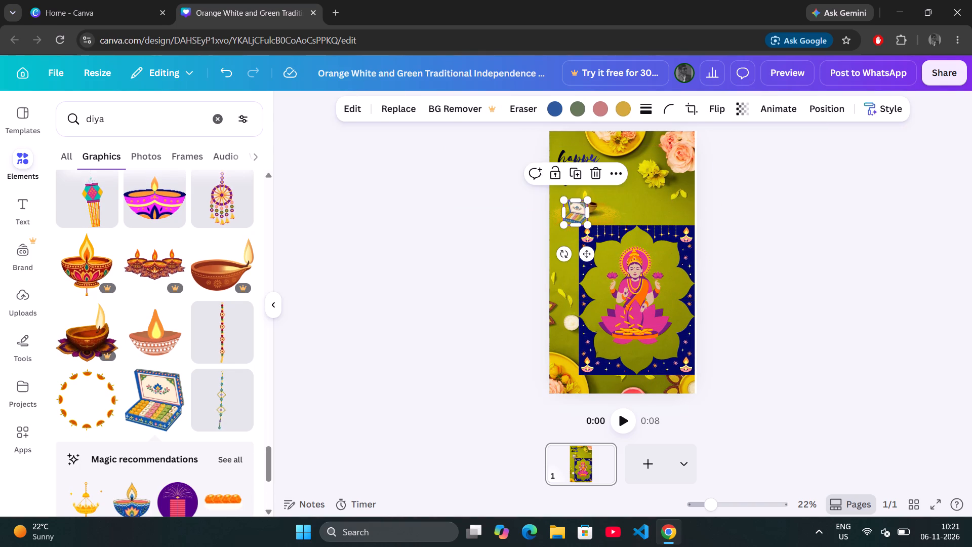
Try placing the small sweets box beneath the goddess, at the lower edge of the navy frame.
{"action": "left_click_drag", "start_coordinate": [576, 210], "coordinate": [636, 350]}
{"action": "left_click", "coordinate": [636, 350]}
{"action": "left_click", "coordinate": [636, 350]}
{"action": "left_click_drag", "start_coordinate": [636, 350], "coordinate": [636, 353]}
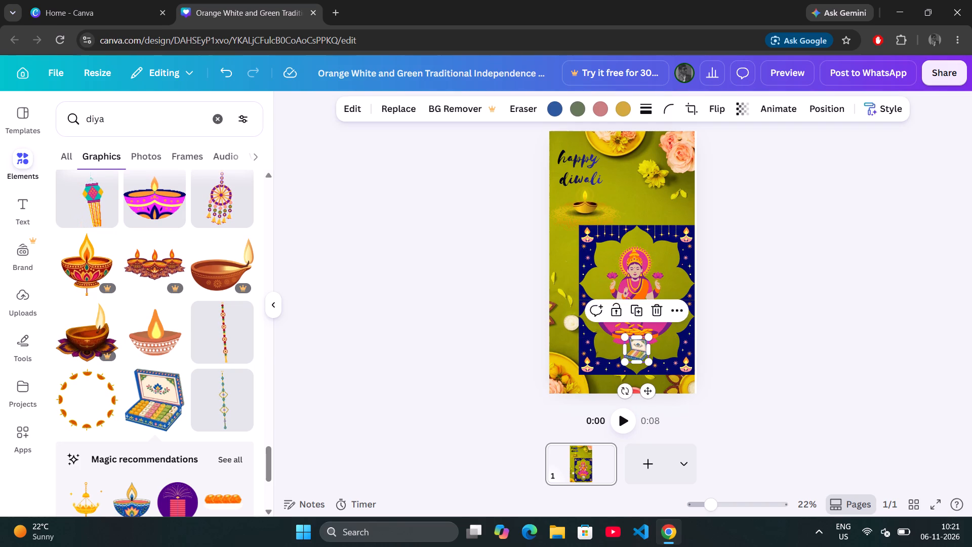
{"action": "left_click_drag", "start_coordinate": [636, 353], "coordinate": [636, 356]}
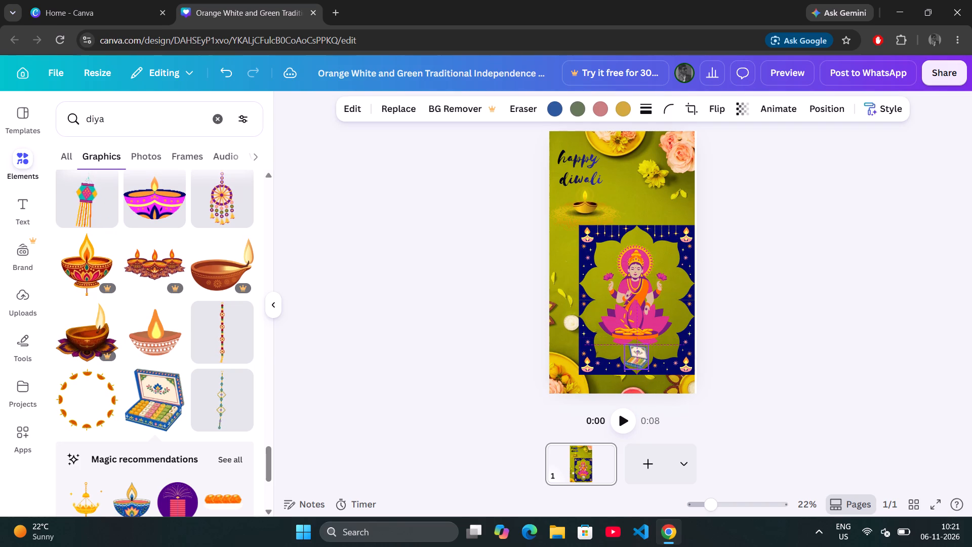
Move the sweets box up beside the word "diwali", between the text and the yellow flowers, and deselect it.
{"action": "left_click_drag", "start_coordinate": [636, 356], "coordinate": [623, 266]}
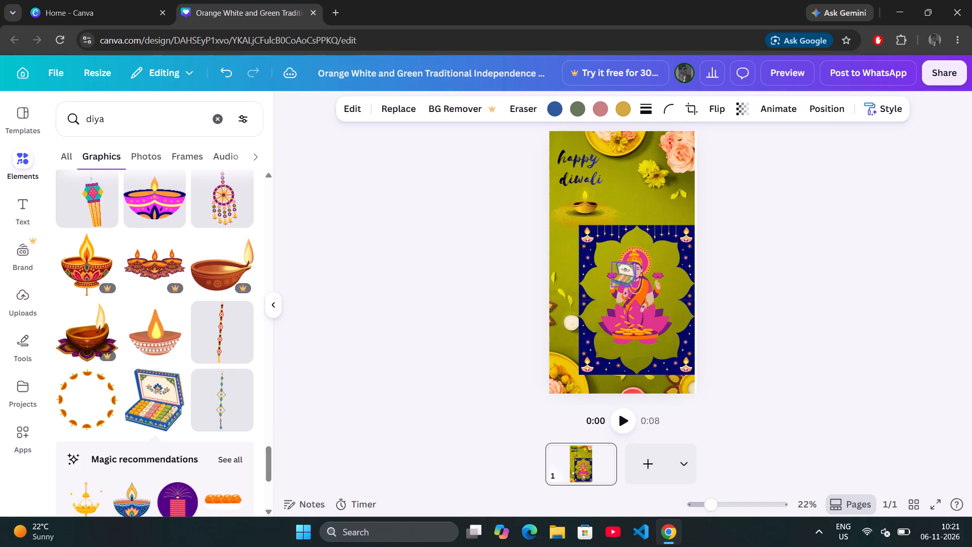
{"action": "left_click_drag", "start_coordinate": [623, 266], "coordinate": [611, 138]}
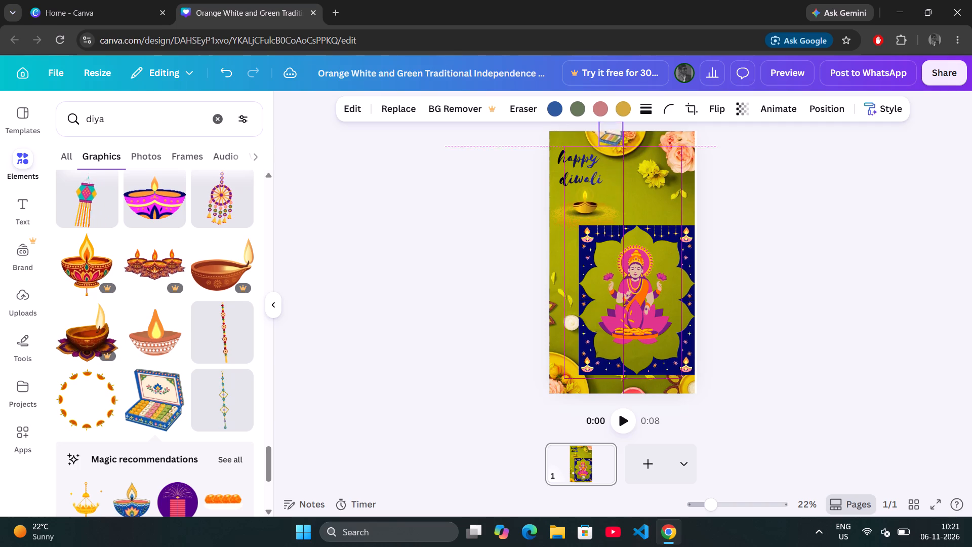
{"action": "left_click_drag", "start_coordinate": [611, 138], "coordinate": [619, 172]}
{"action": "left_click", "coordinate": [564, 244]}
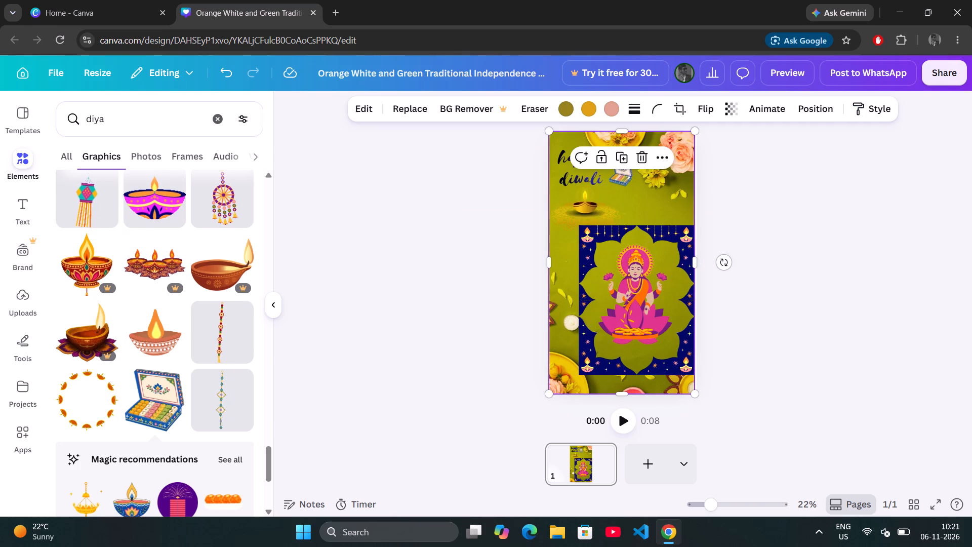
{"action": "left_click", "coordinate": [506, 245]}
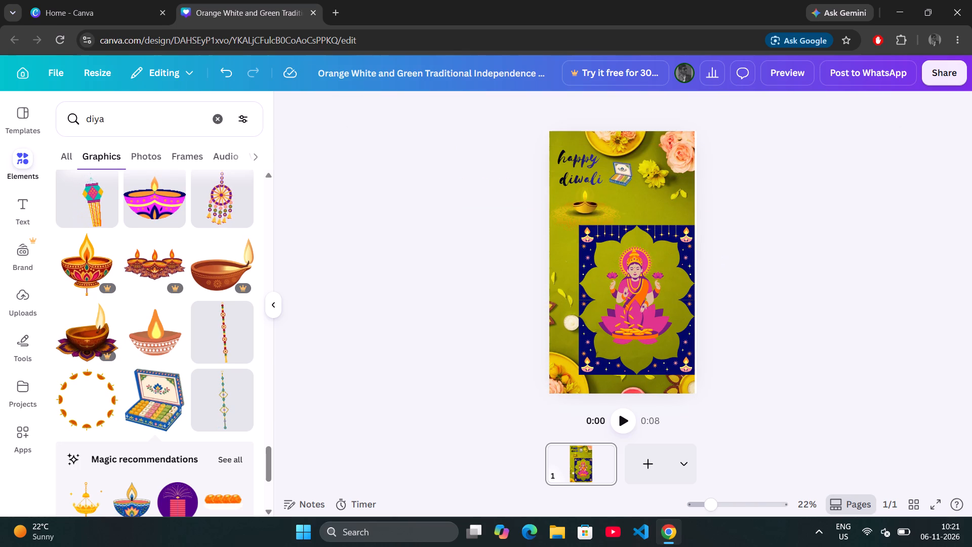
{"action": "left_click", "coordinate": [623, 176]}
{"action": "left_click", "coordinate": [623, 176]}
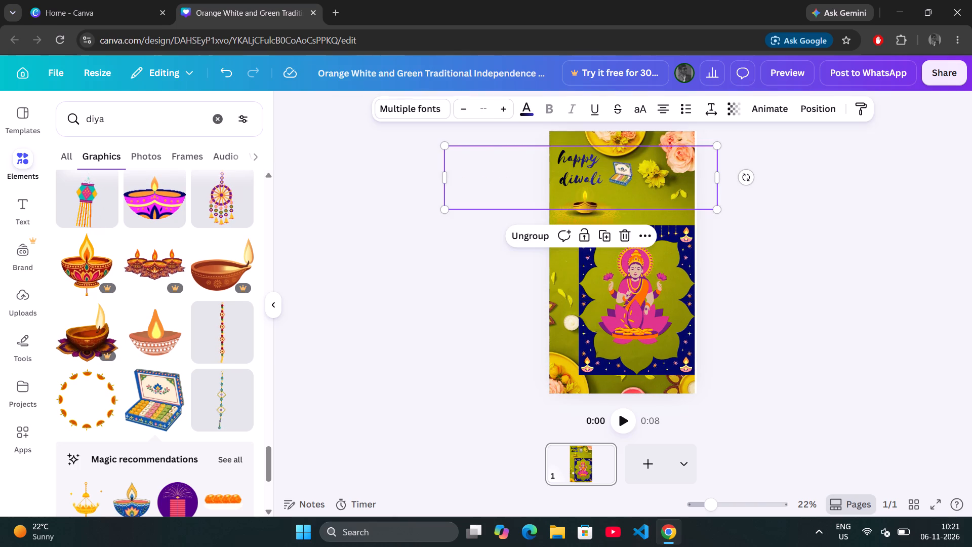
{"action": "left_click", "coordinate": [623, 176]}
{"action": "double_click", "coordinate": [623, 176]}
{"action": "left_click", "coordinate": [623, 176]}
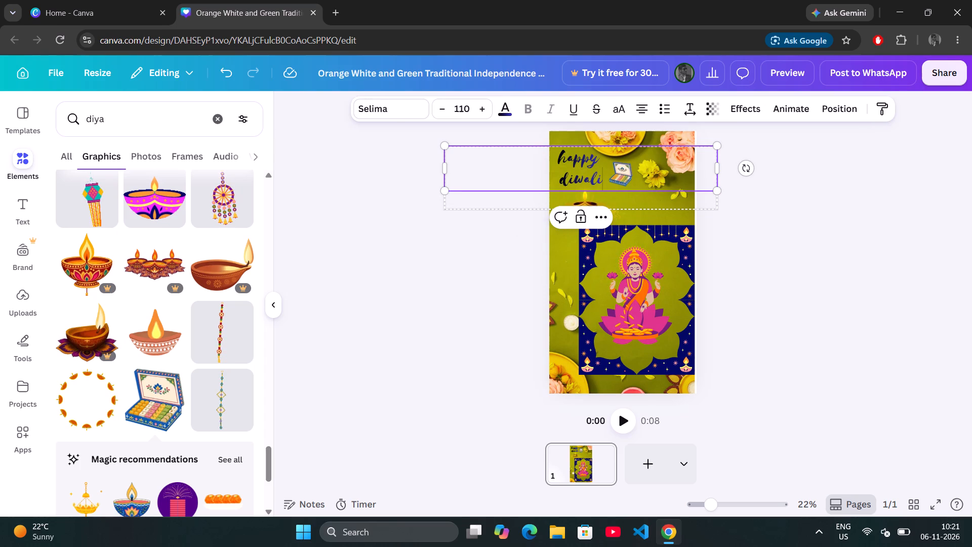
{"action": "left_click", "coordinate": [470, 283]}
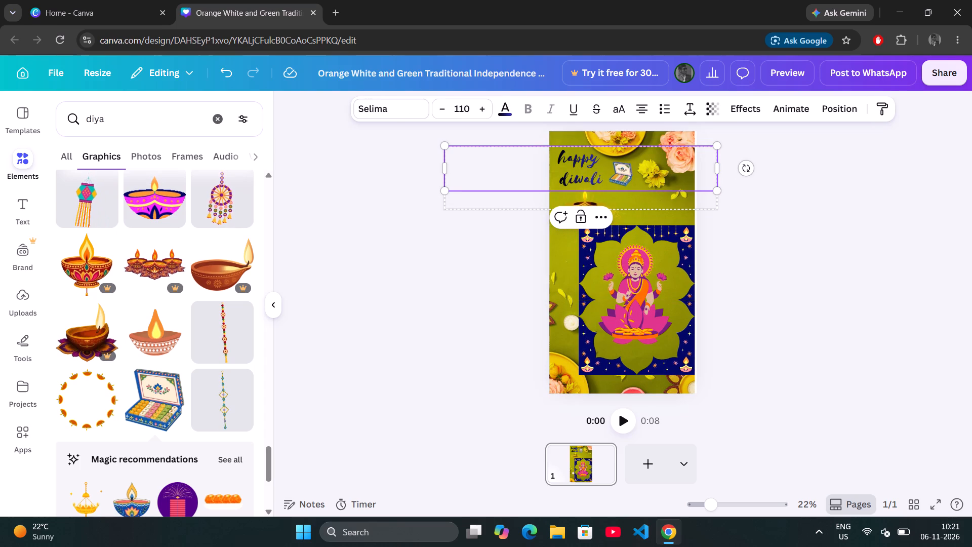
Browse further through the diya graphics results for another decoration that suits the Diwali page.
{"action": "scroll", "coordinate": [183, 364], "scroll_direction": "down", "scroll_amount": 3}
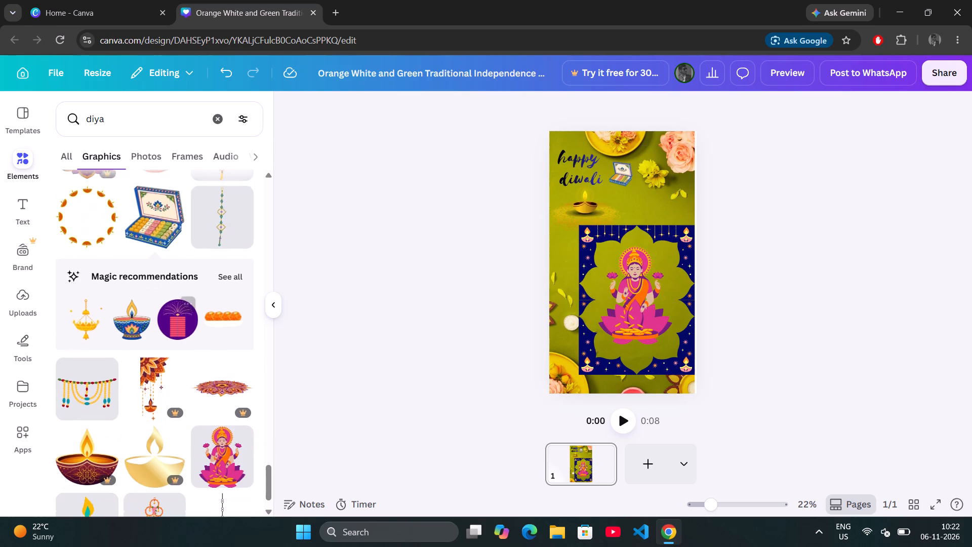
{"action": "scroll", "coordinate": [183, 364], "scroll_direction": "down", "scroll_amount": 4}
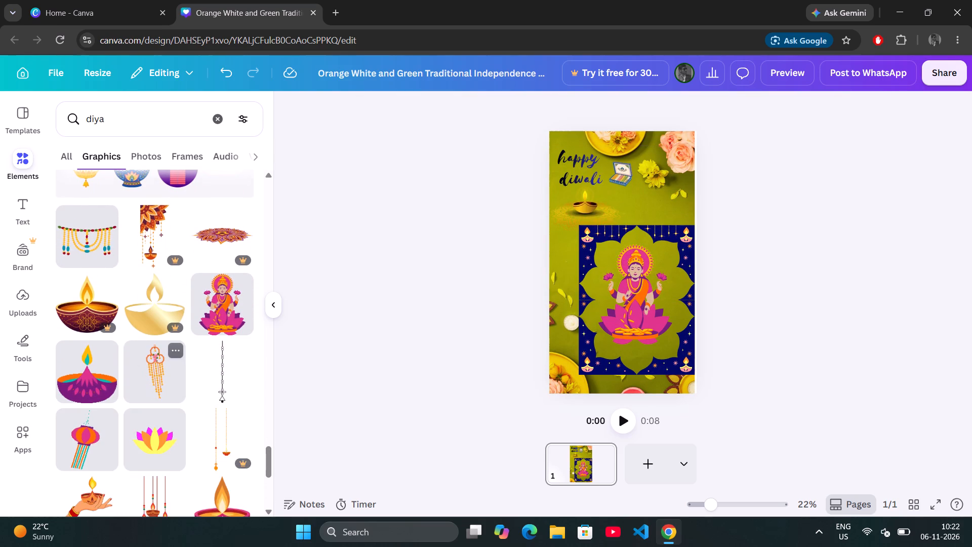
{"action": "scroll", "coordinate": [183, 364], "scroll_direction": "down", "scroll_amount": 4}
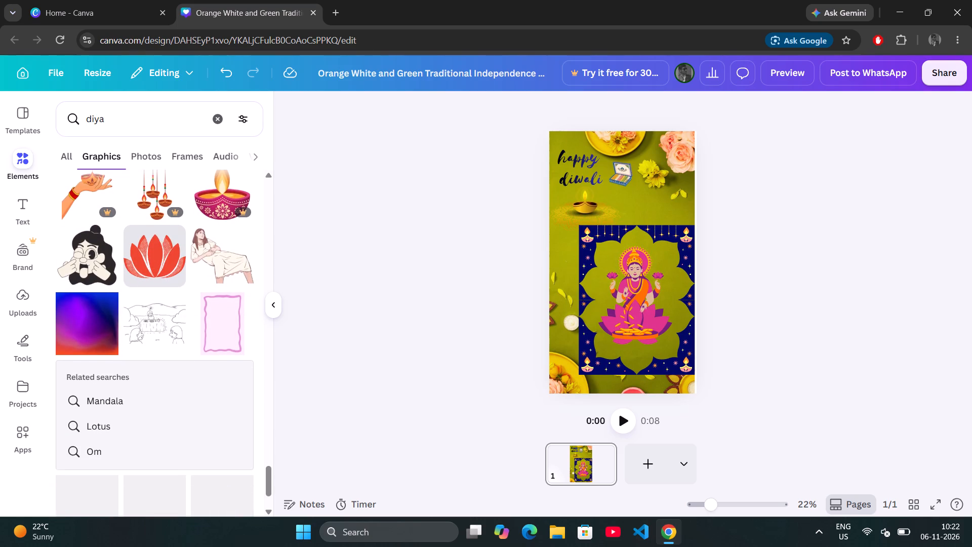
{"action": "scroll", "coordinate": [183, 364], "scroll_direction": "down", "scroll_amount": 5}
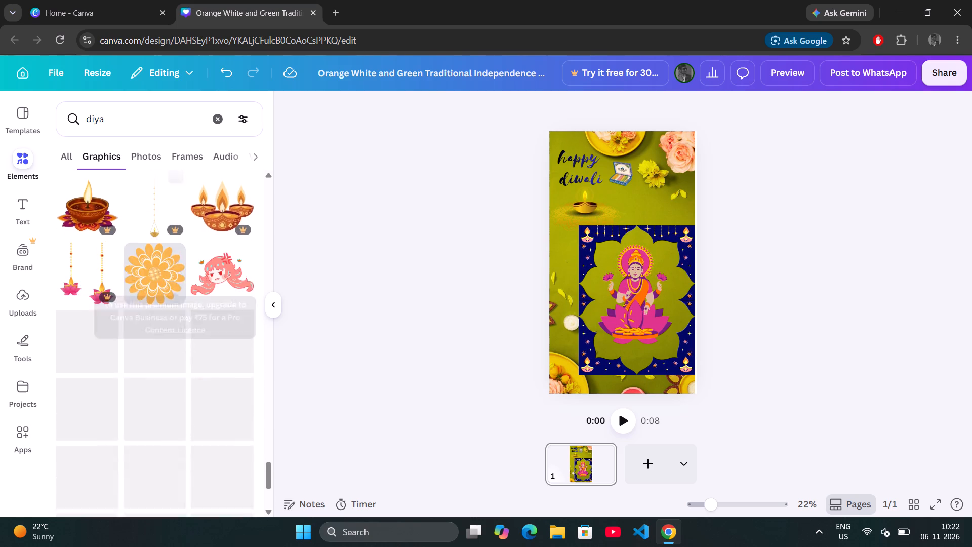
{"action": "scroll", "coordinate": [183, 364], "scroll_direction": "down", "scroll_amount": 2}
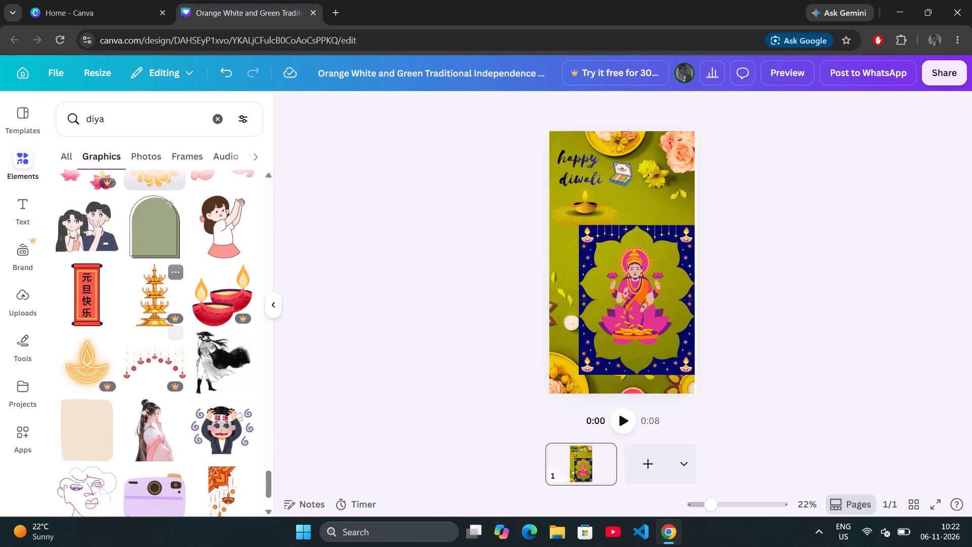
{"action": "scroll", "coordinate": [183, 364], "scroll_direction": "down", "scroll_amount": 6}
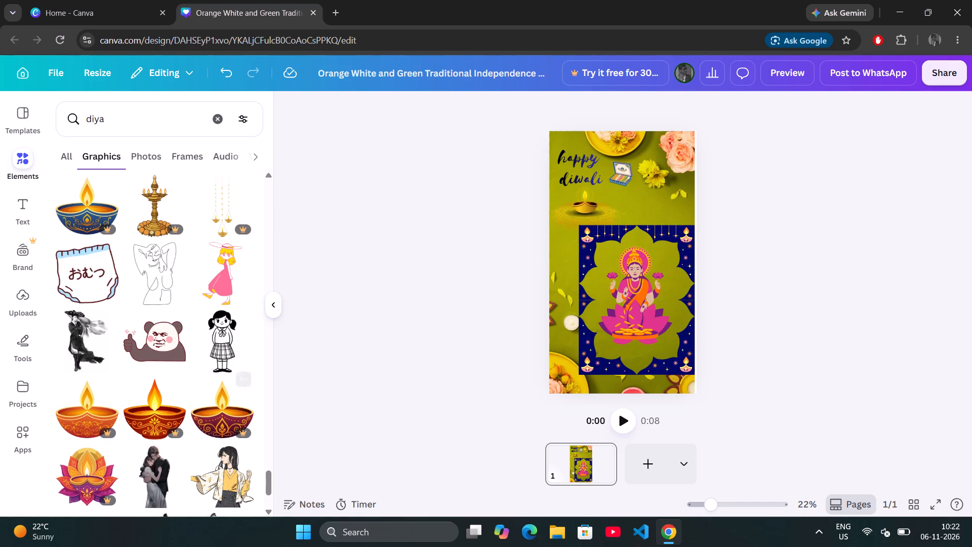
{"action": "scroll", "coordinate": [189, 437], "scroll_direction": "down", "scroll_amount": 7}
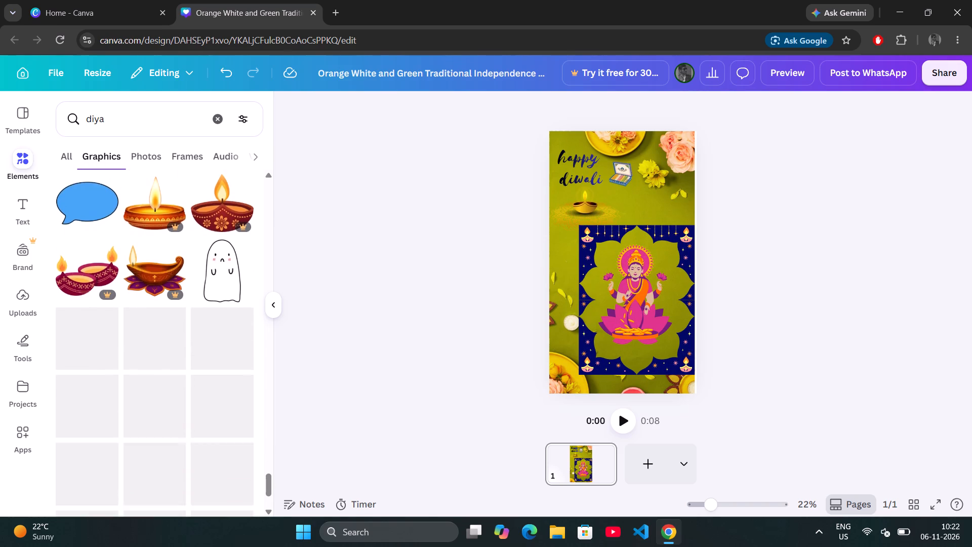
{"action": "scroll", "coordinate": [189, 437], "scroll_direction": "down", "scroll_amount": 3}
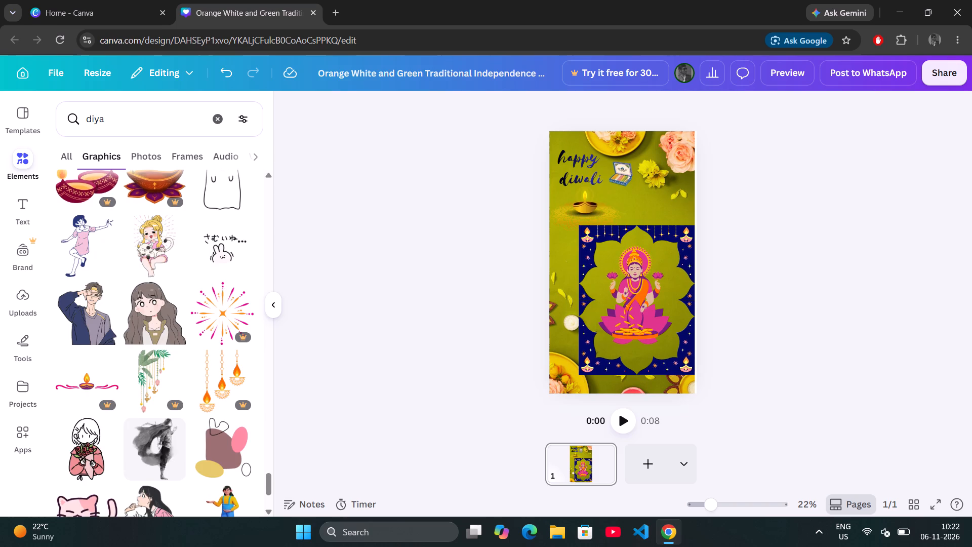
{"action": "scroll", "coordinate": [189, 437], "scroll_direction": "down", "scroll_amount": 2}
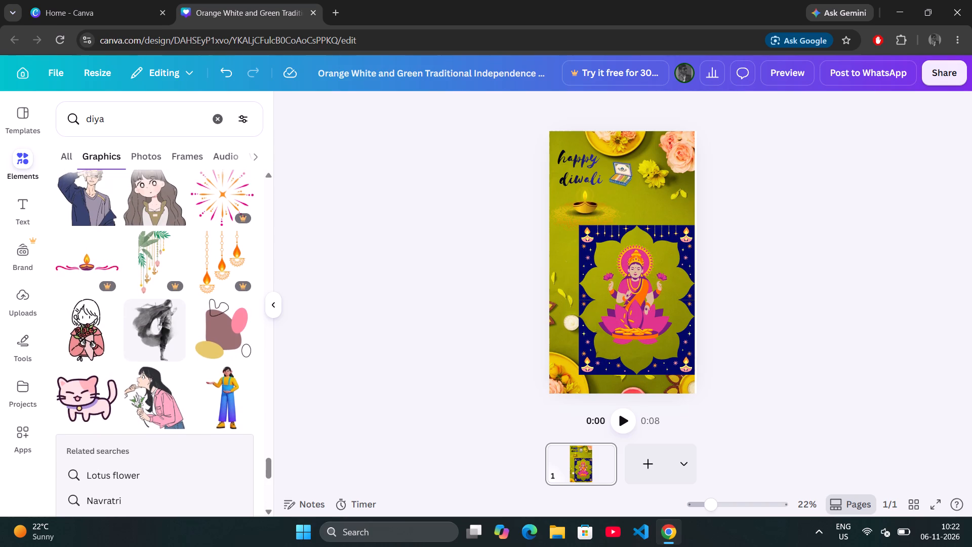
{"action": "scroll", "coordinate": [189, 437], "scroll_direction": "down", "scroll_amount": 1}
{"action": "scroll", "coordinate": [189, 437], "scroll_direction": "up", "scroll_amount": 1}
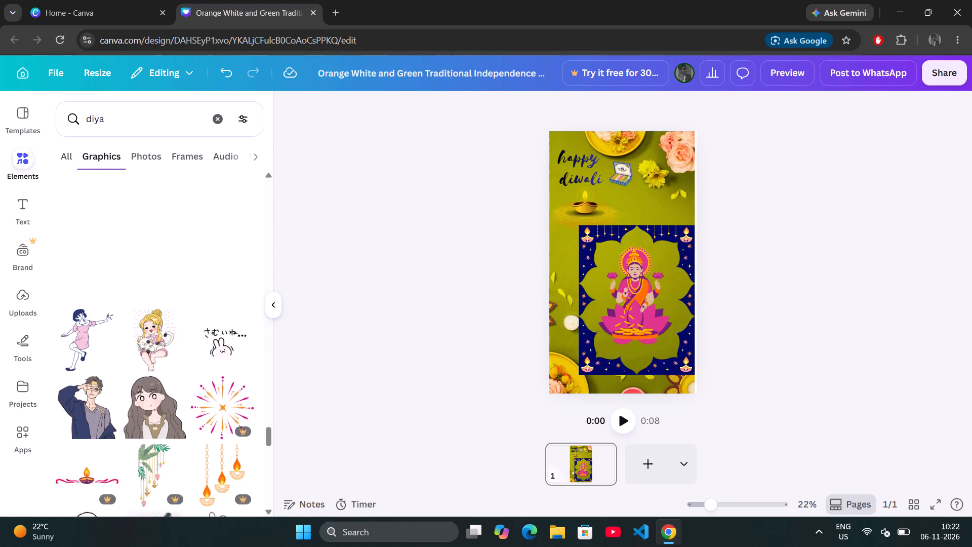
{"action": "scroll", "coordinate": [189, 437], "scroll_direction": "down", "scroll_amount": 4}
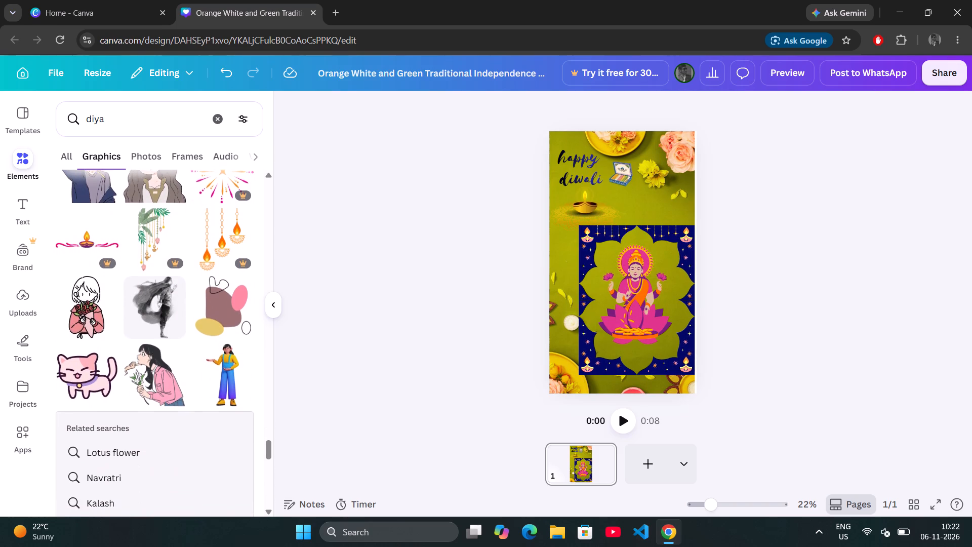
{"action": "scroll", "coordinate": [189, 437], "scroll_direction": "down", "scroll_amount": 4}
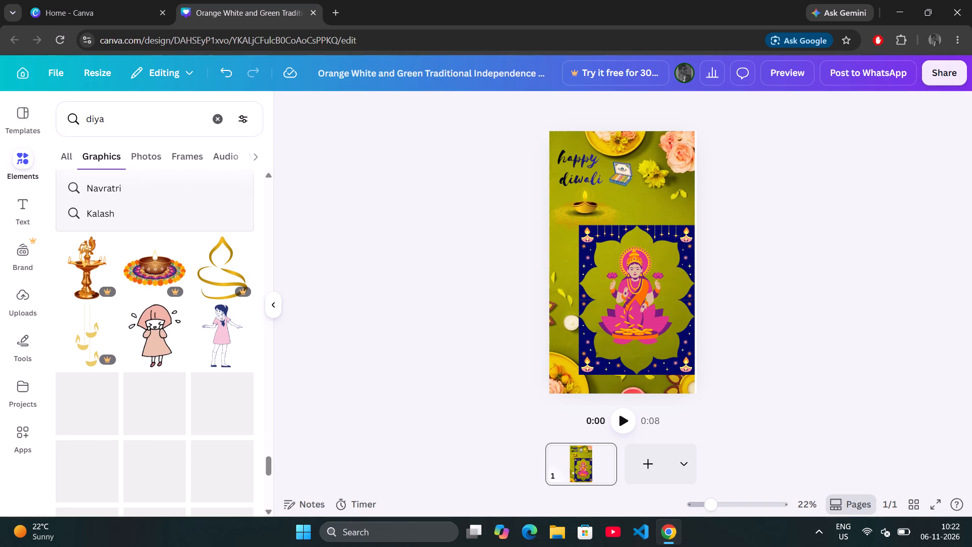
{"action": "scroll", "coordinate": [189, 437], "scroll_direction": "down", "scroll_amount": 2}
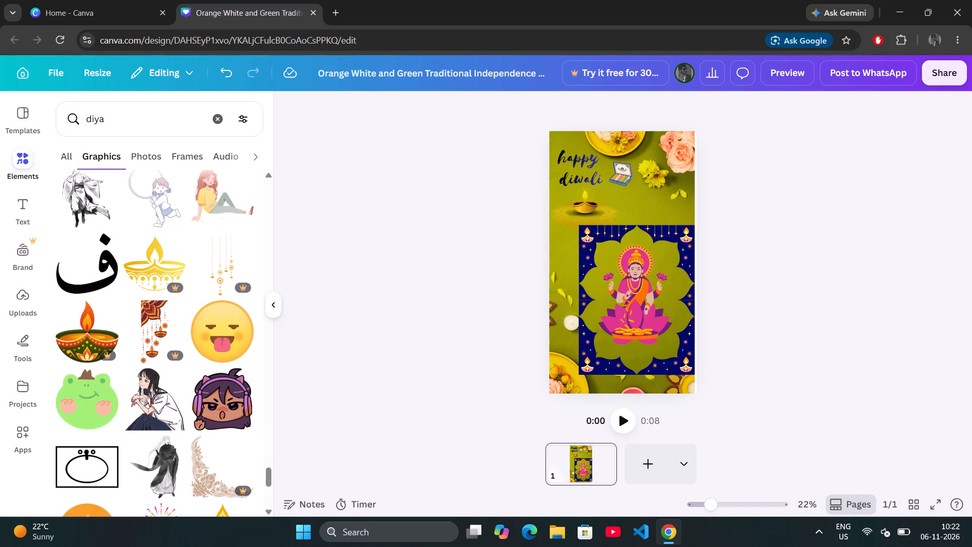
{"action": "scroll", "coordinate": [189, 437], "scroll_direction": "down", "scroll_amount": 1}
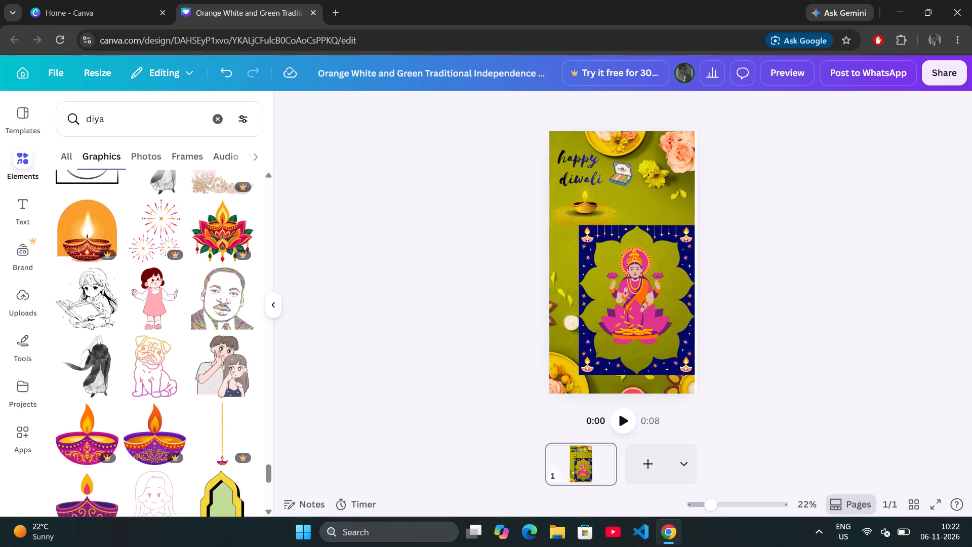
{"action": "scroll", "coordinate": [189, 437], "scroll_direction": "down", "scroll_amount": 2}
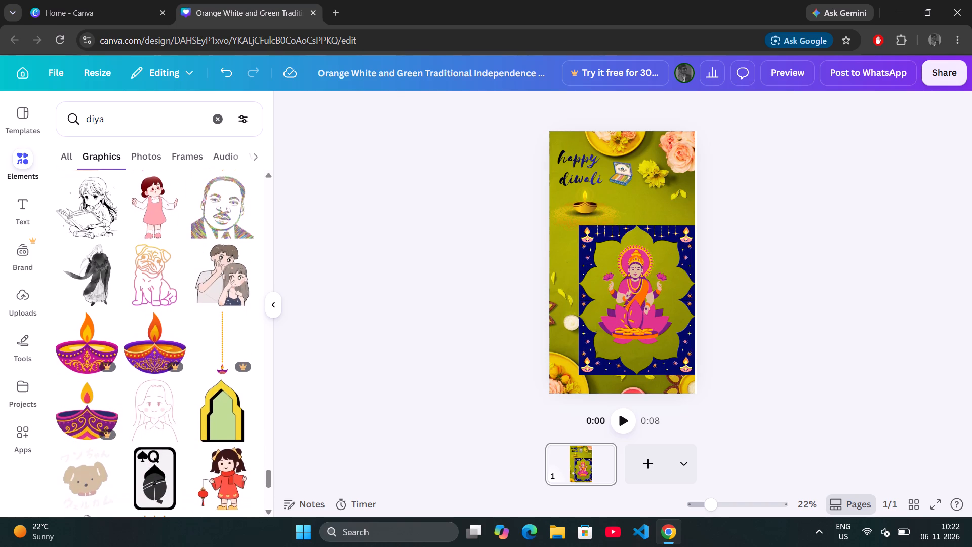
{"action": "scroll", "coordinate": [189, 437], "scroll_direction": "down", "scroll_amount": 5}
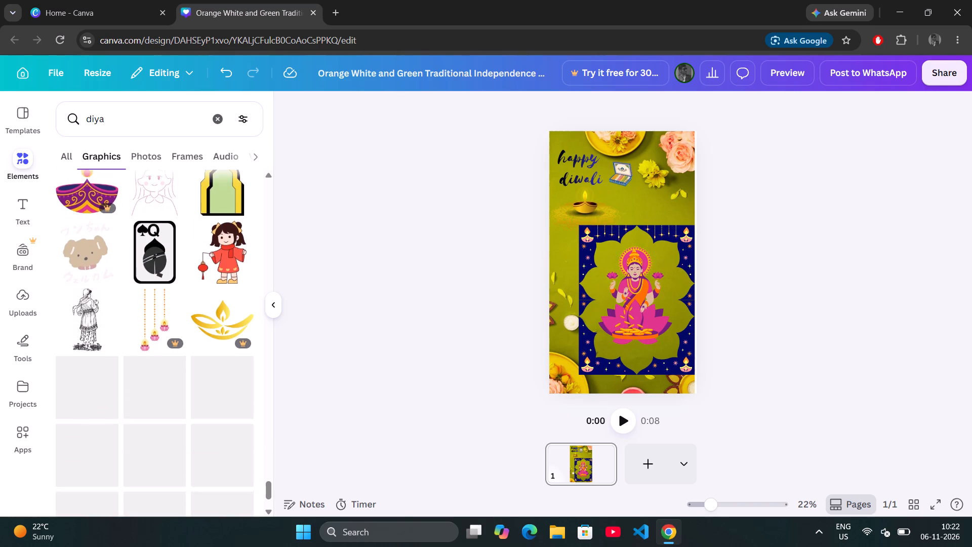
{"action": "scroll", "coordinate": [189, 437], "scroll_direction": "down", "scroll_amount": 3}
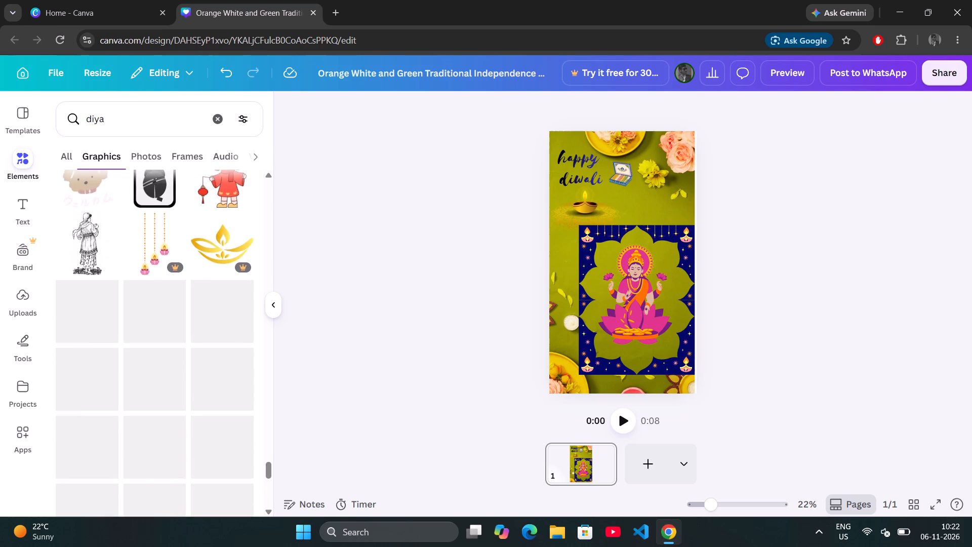
{"action": "scroll", "coordinate": [189, 437], "scroll_direction": "down", "scroll_amount": 1}
{"action": "scroll", "coordinate": [189, 437], "scroll_direction": "up", "scroll_amount": 3}
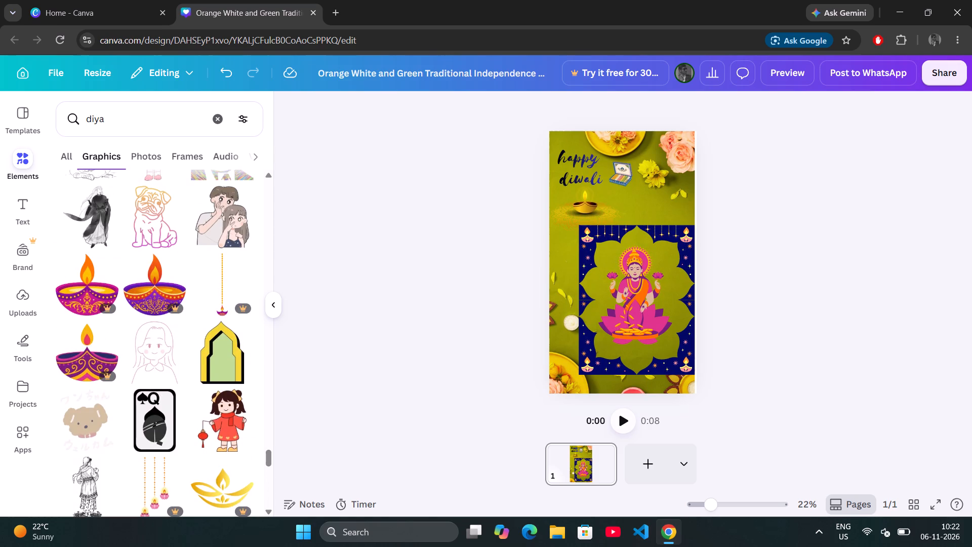
Play the page's animation through and inspect the overall Diwali layout both close up and as a whole.
{"action": "left_click", "coordinate": [622, 420]}
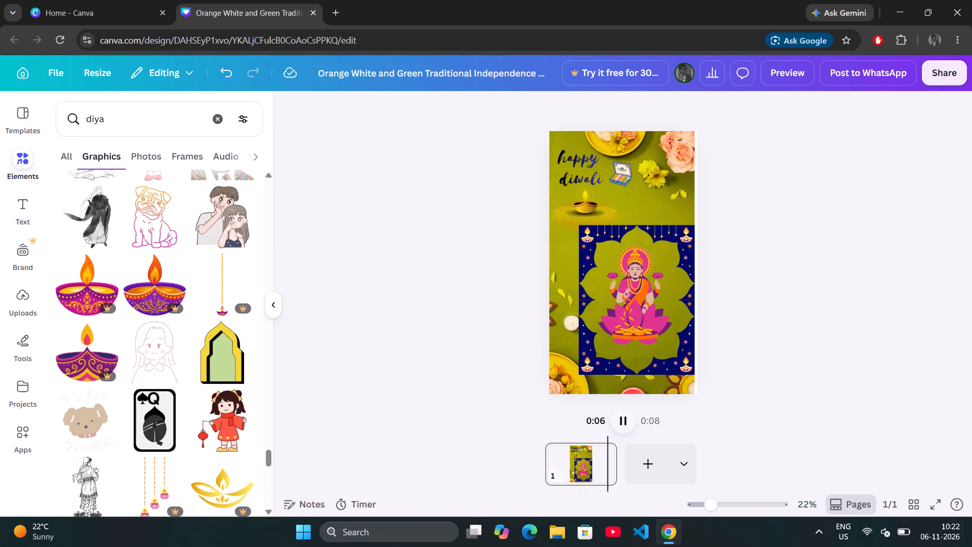
{"action": "left_click_drag", "start_coordinate": [707, 507], "coordinate": [723, 509]}
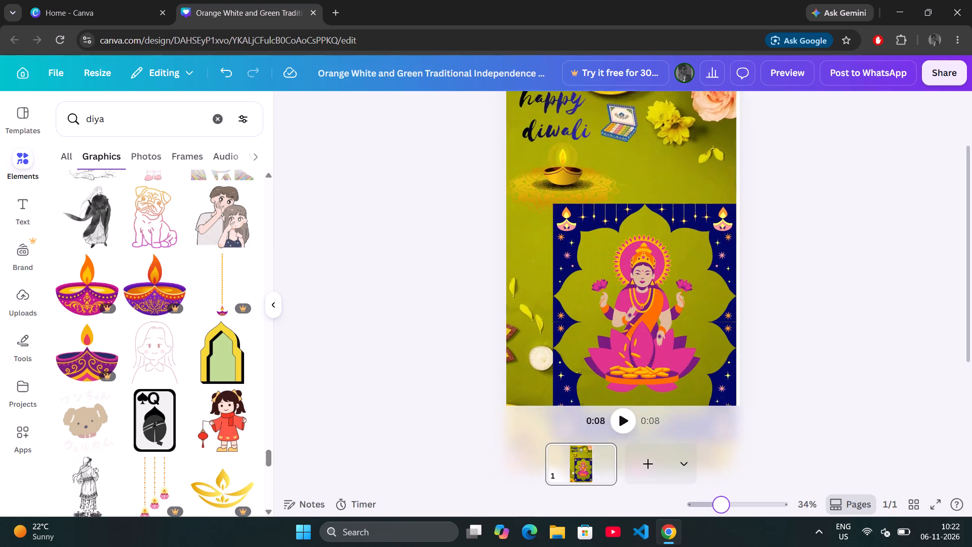
{"action": "left_click_drag", "start_coordinate": [723, 509], "coordinate": [716, 507]}
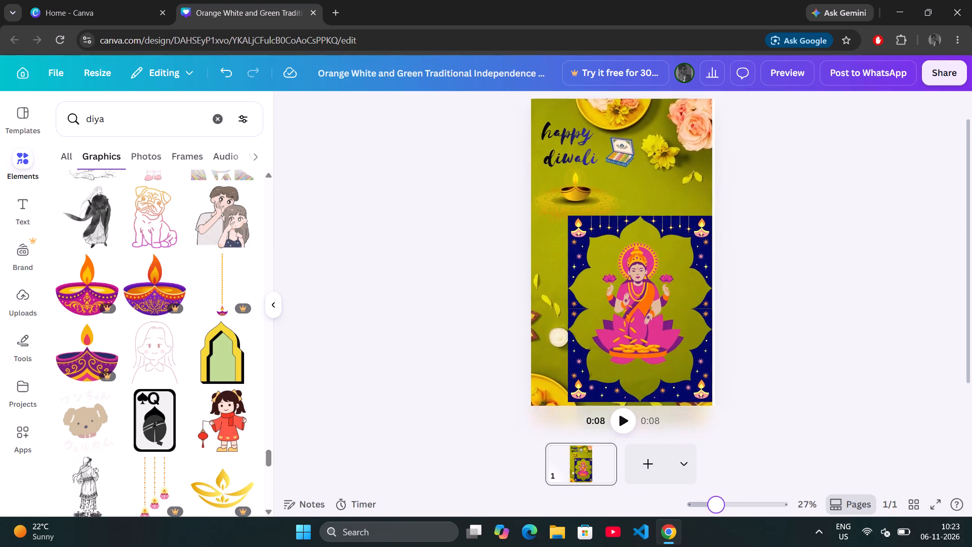
{"action": "left_click_drag", "start_coordinate": [716, 507], "coordinate": [708, 504]}
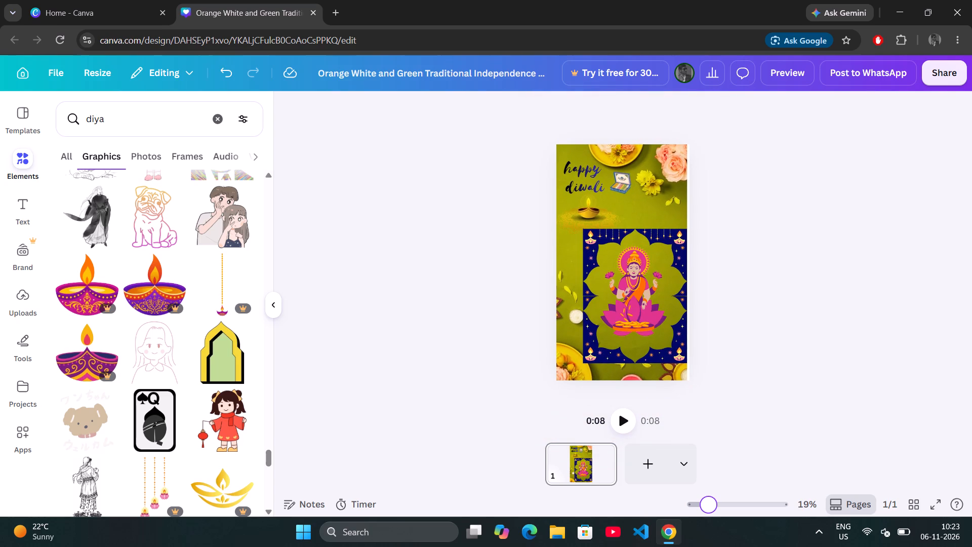
{"action": "left_click_drag", "start_coordinate": [708, 504], "coordinate": [711, 503]}
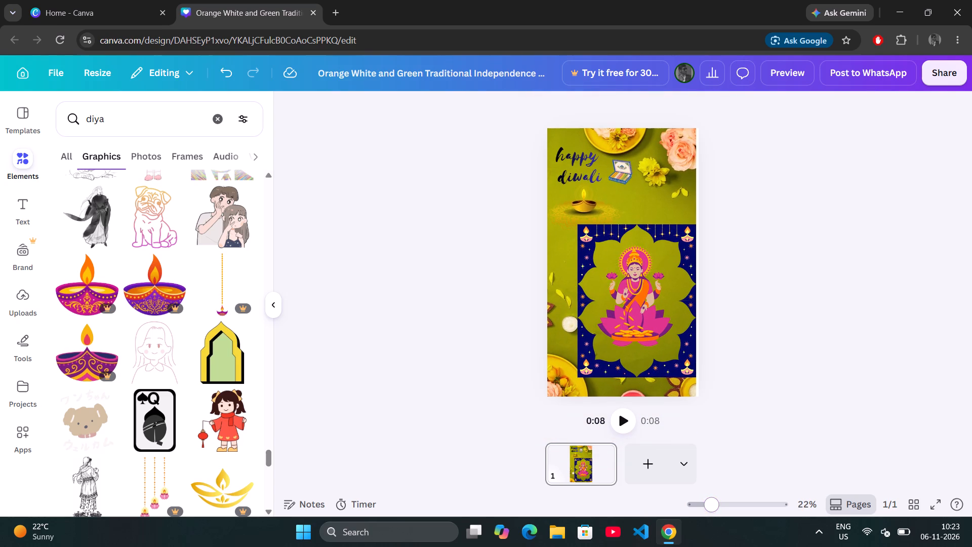
{"action": "left_click", "coordinate": [497, 276]}
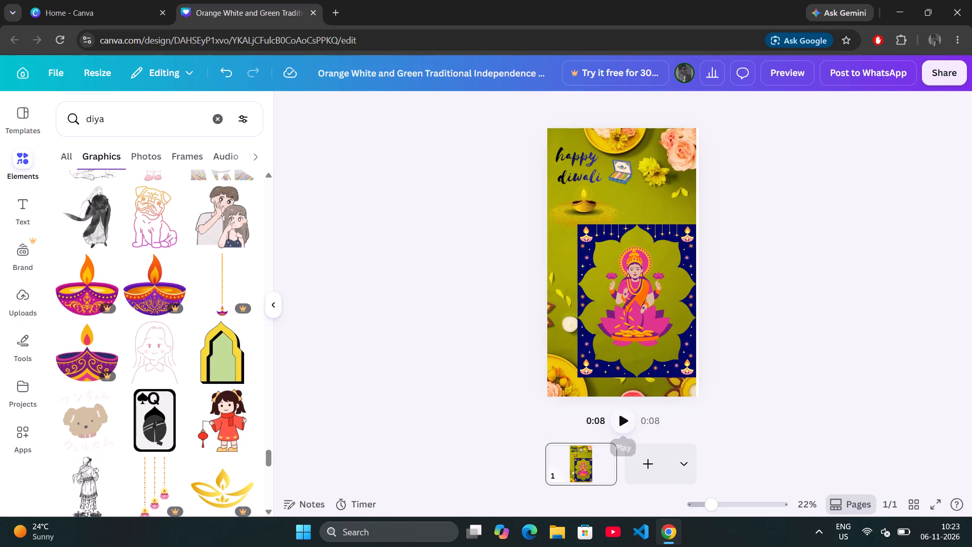
Play the Diwali page's animation once more to review the finished design.
{"action": "left_click", "coordinate": [622, 421]}
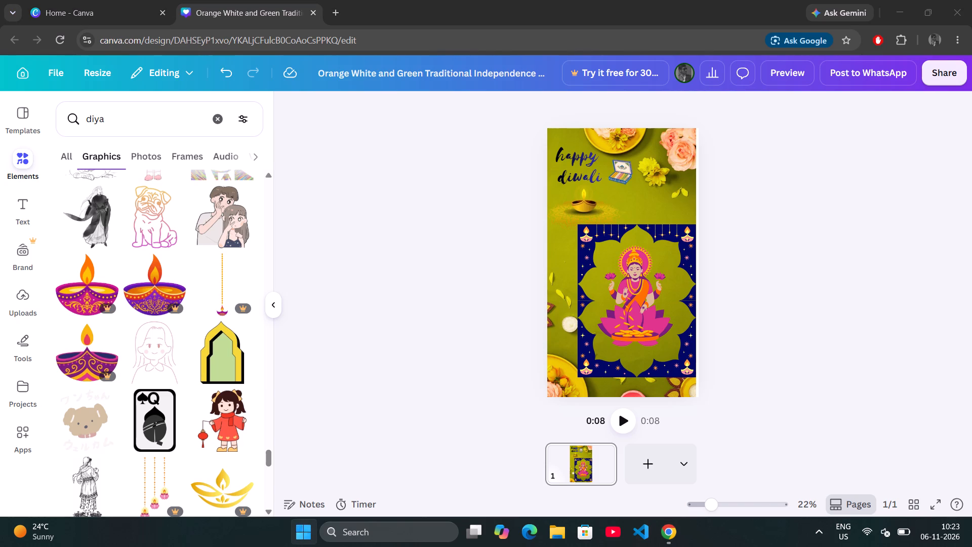
Find the Kuro app through the Windows search with "kur" and launch it.
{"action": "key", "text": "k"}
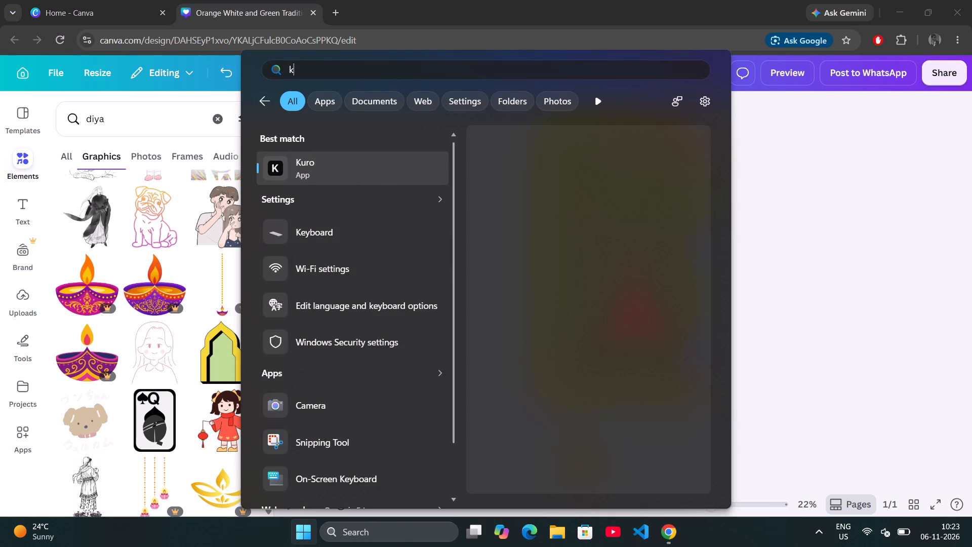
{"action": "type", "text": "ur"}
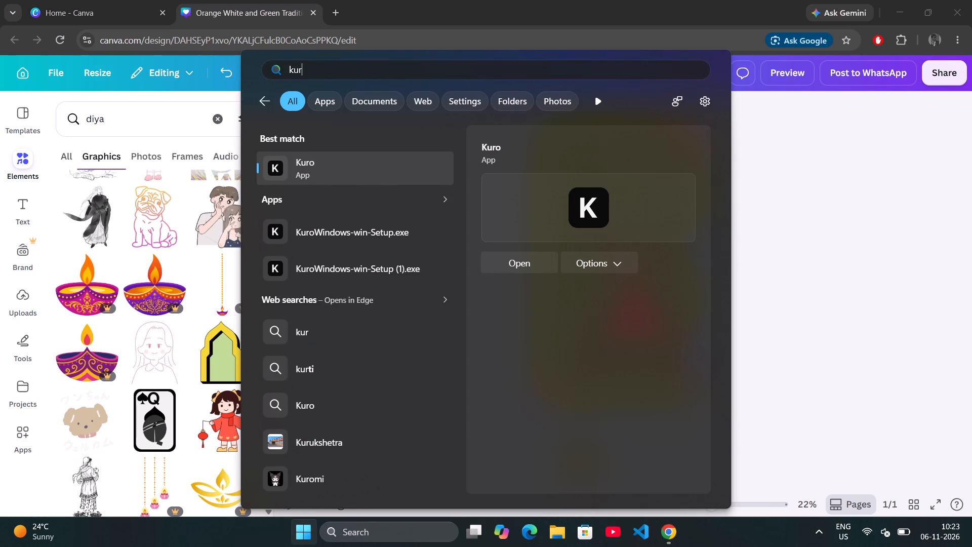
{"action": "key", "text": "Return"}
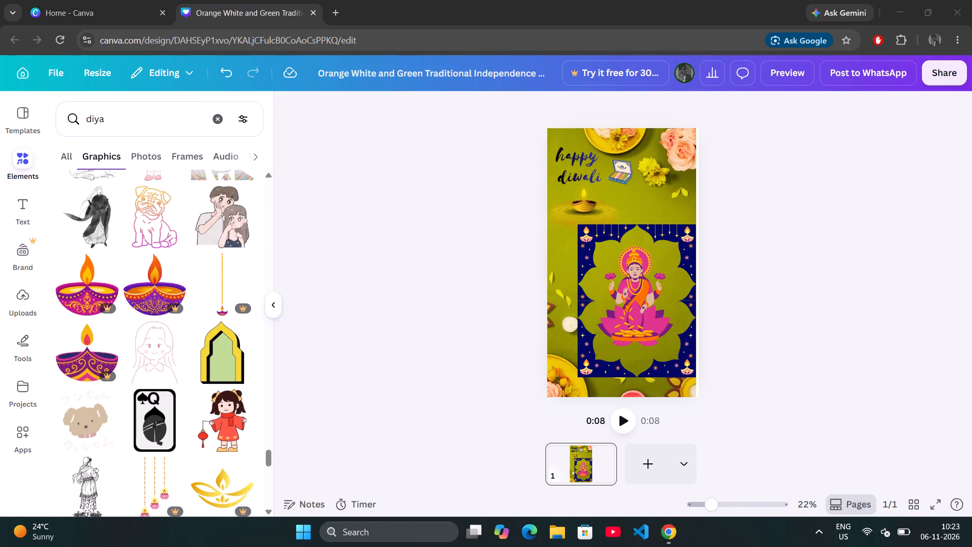
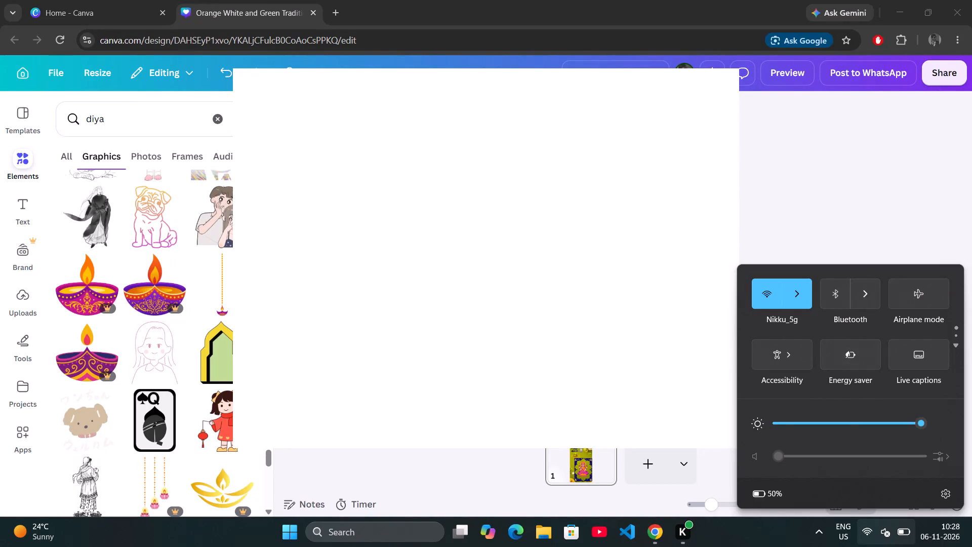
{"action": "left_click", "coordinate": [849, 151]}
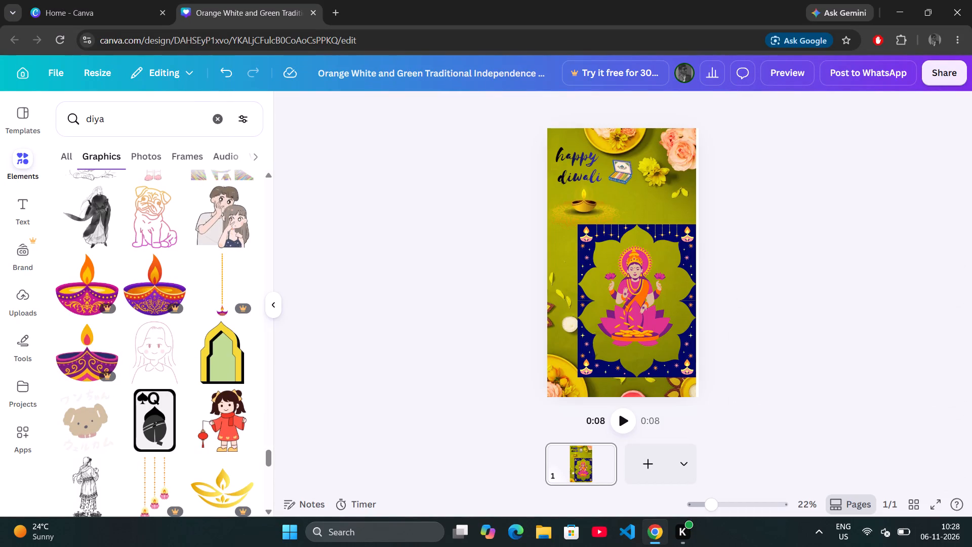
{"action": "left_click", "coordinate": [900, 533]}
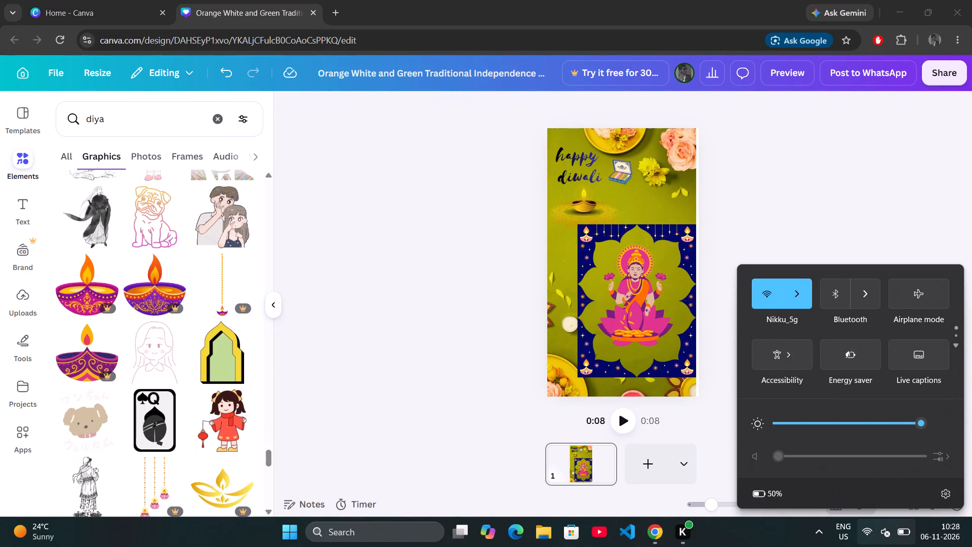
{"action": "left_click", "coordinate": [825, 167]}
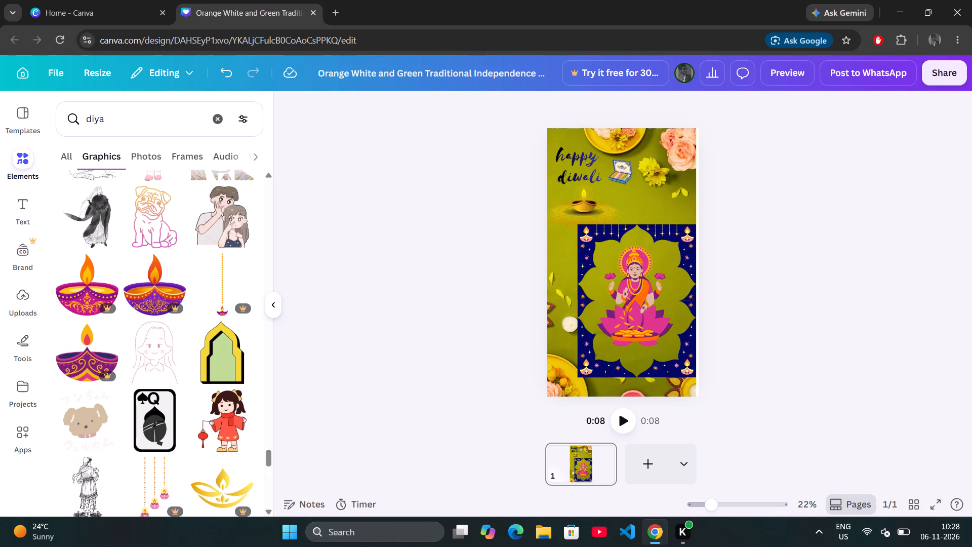
Replay the Diwali page's animation to review the design.
{"action": "left_click", "coordinate": [623, 410]}
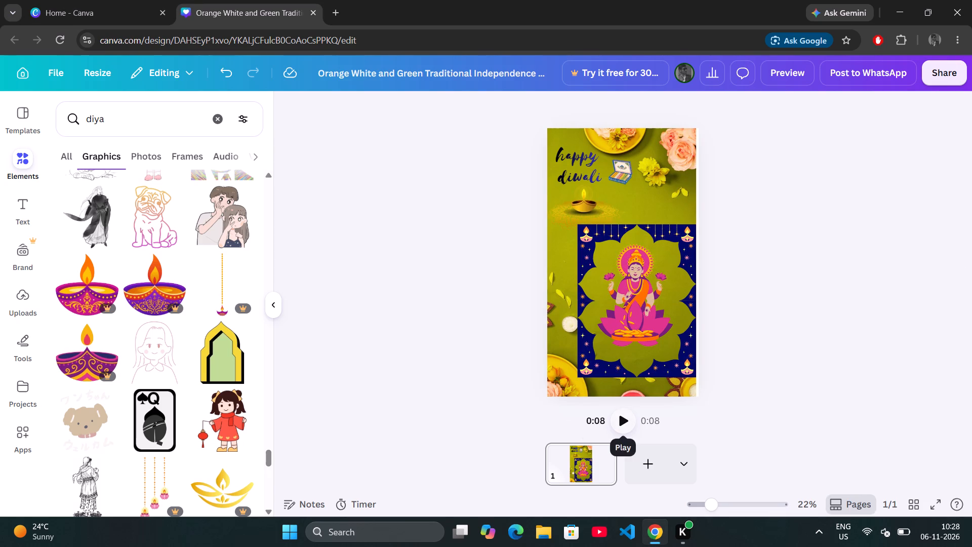